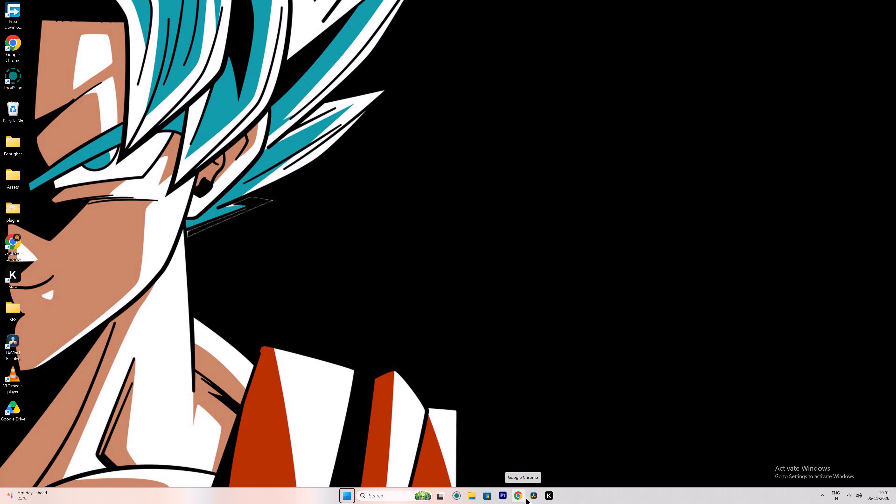
Open Google Chrome with the user profile that has the orange planet avatar.
left_click(519, 495)
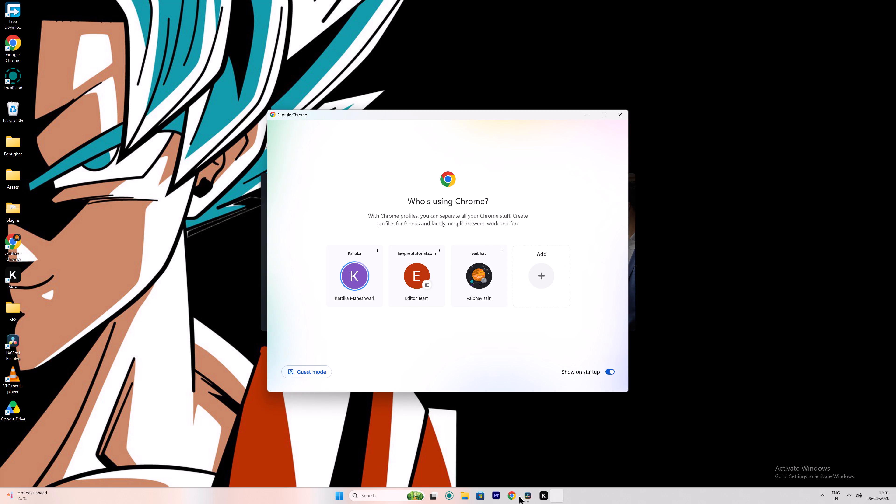
left_click(472, 269)
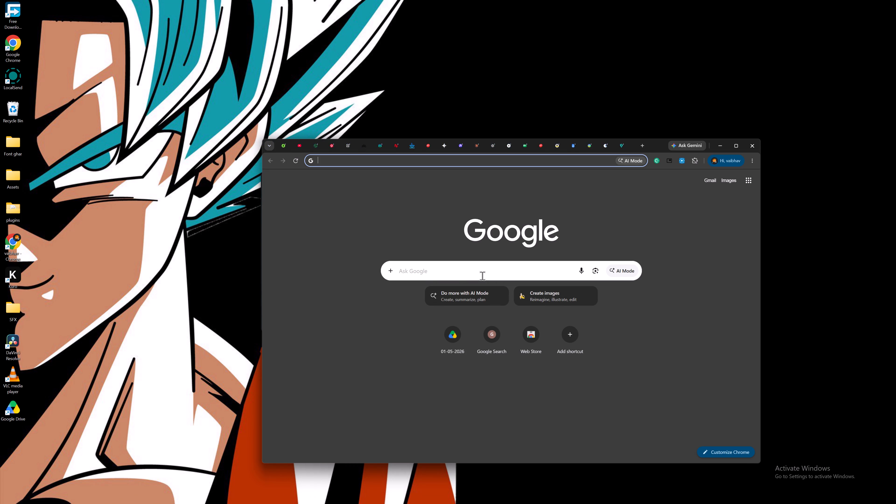
Switch to the DaVinci Resolve project manager and skip the DaVinci Resolve Studio 21.2 software update.
key("super+Tab")
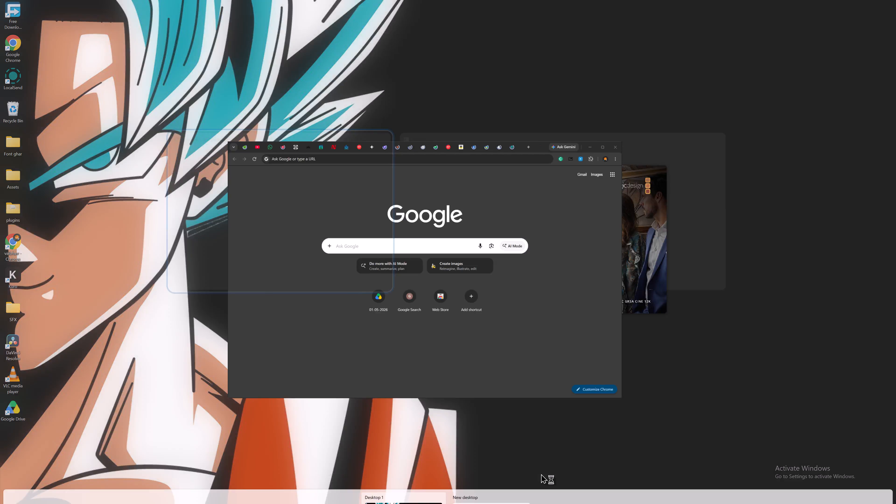
key("alt+Tab")
key("alt+Tab")
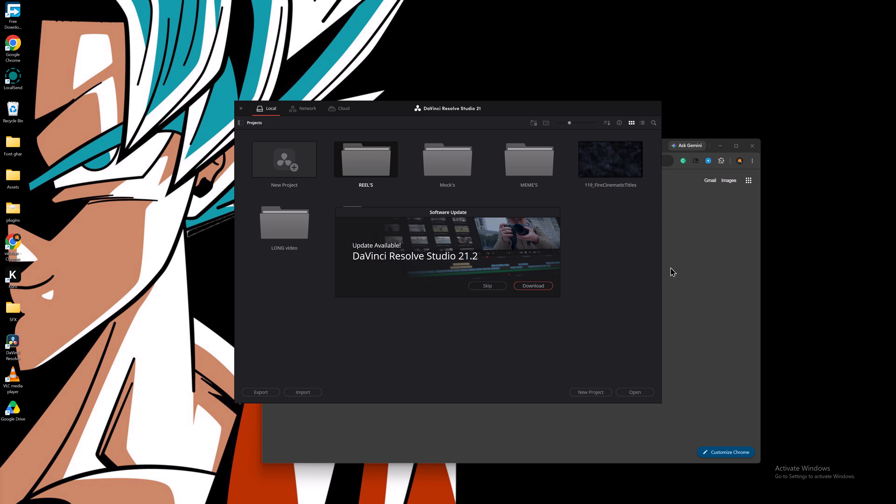
left_click(498, 285)
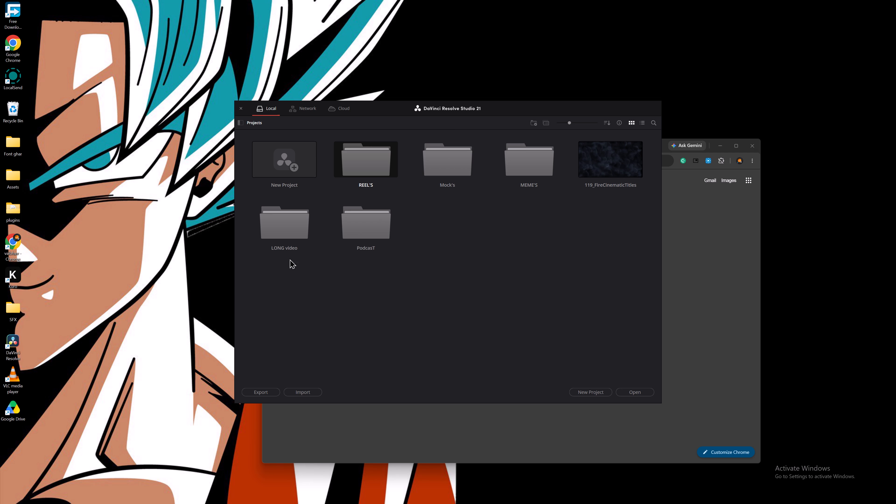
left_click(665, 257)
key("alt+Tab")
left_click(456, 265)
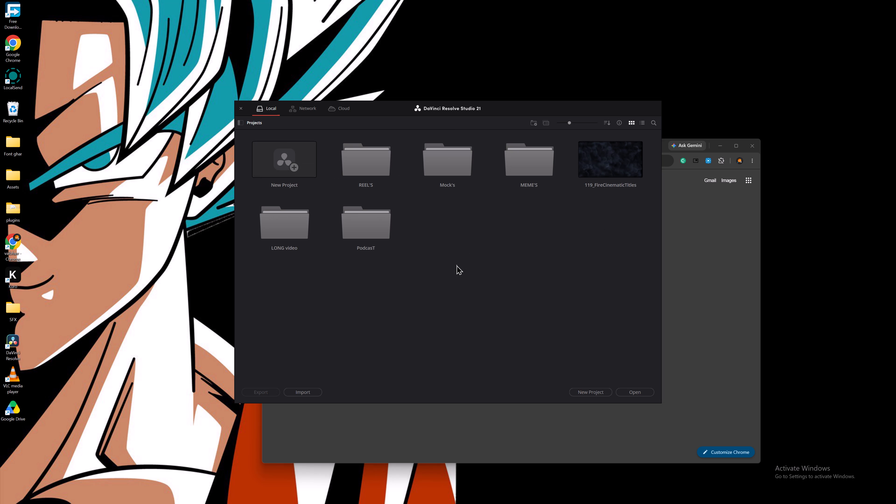
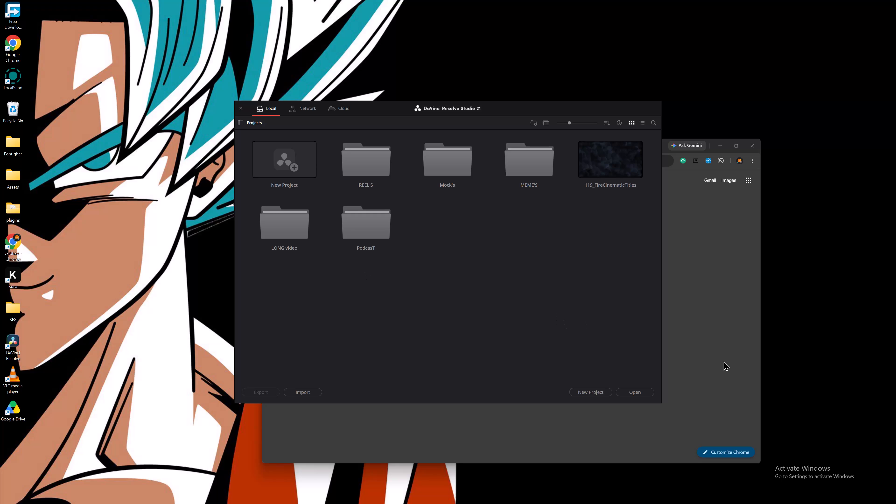
Open the Hobson's Choice project from the REEL'S folder.
double_click(370, 151)
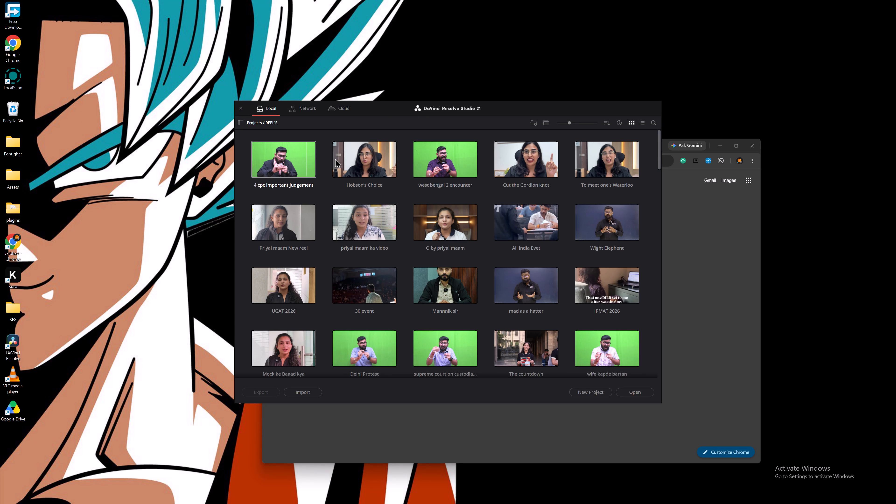
double_click(366, 162)
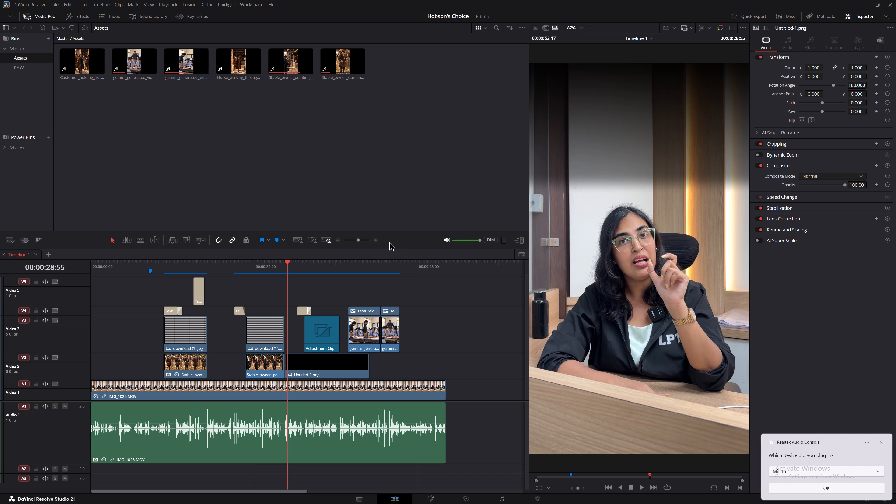
Accept Mic in and Headphone as the plugged-in devices in the Realtek Audio Console prompts.
left_click(820, 488)
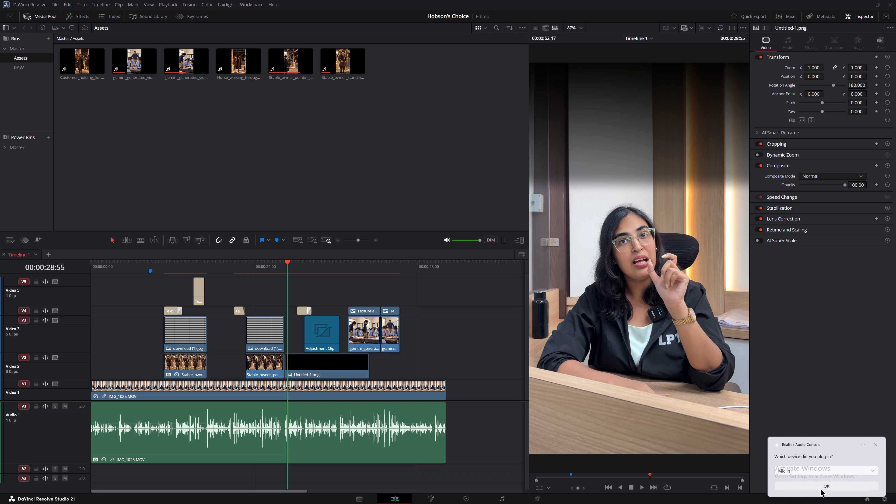
left_click(837, 487)
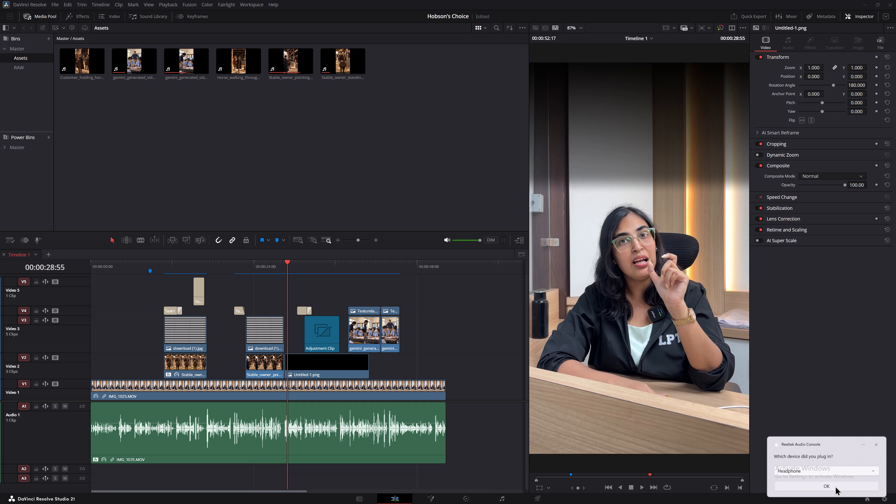
Switch to the app with the white K logo on black.
left_click(548, 494)
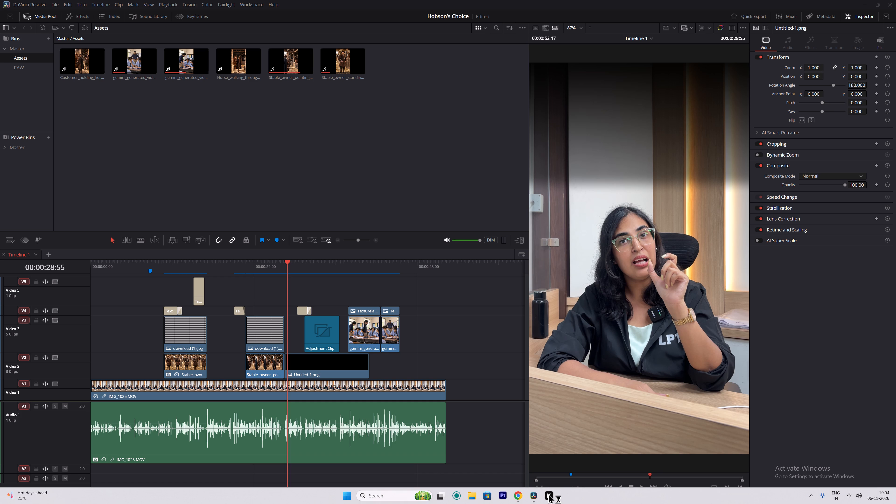
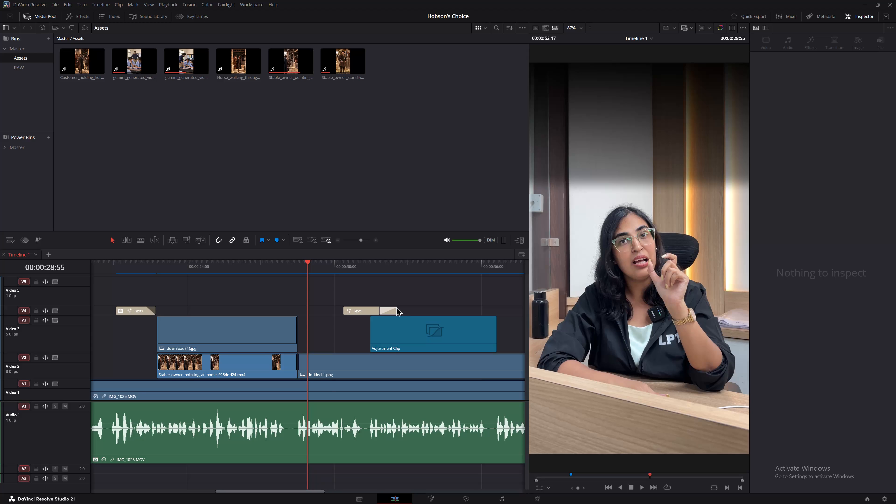
Save the Hobson's Choice project.
key("ctrl+s")
key("ctrl+s")
key("ctrl+s")
key("ctrl+s")
key("ctrl+s")
key("ctrl+s")
key("ctrl+s")
key("ctrl+s")
key("ctrl+s")
key("ctrl+s")
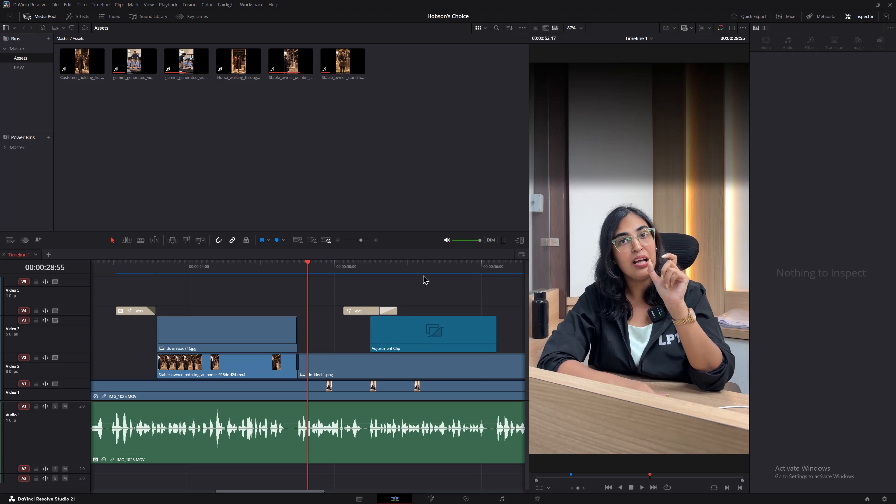
Play back the Hobson's Choice title section around the 30-second mark of the timeline.
left_click(423, 275)
key("space")
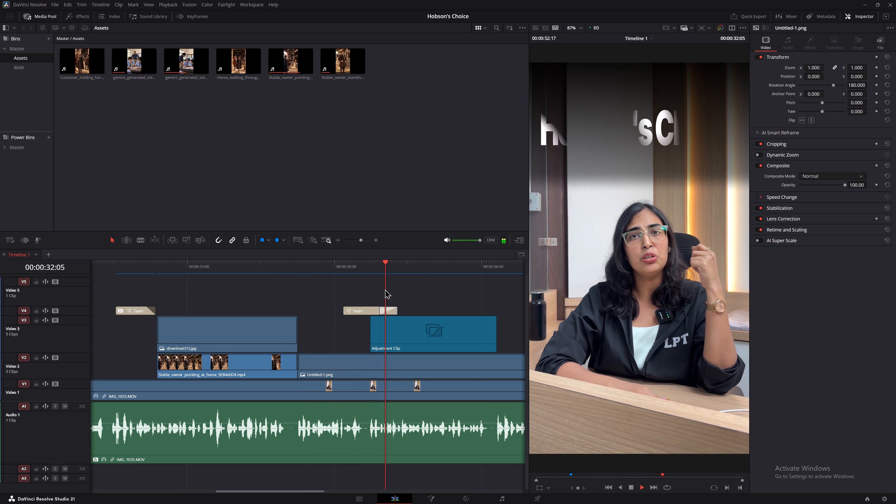
key("space")
left_click_drag(343, 265, 327, 265)
key("space")
key("space")
key("space")
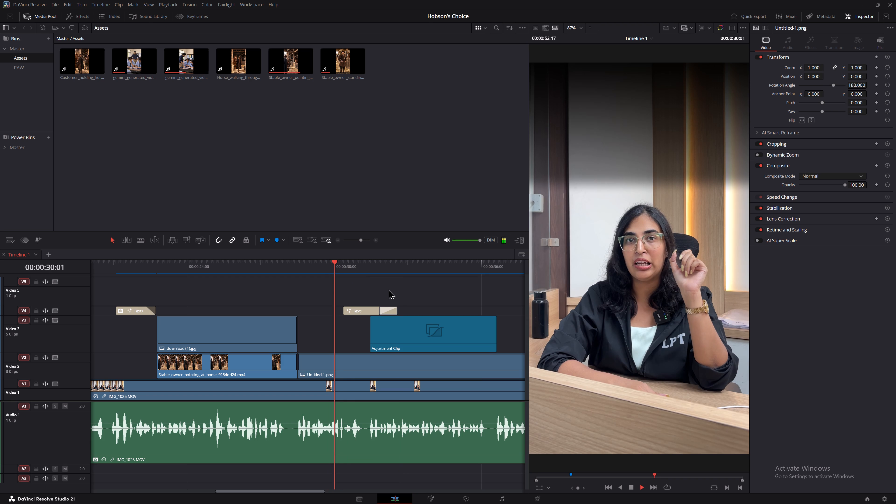
middle_click_drag(398, 295, 333, 291)
scroll(333, 291, "down", 1, "alt")
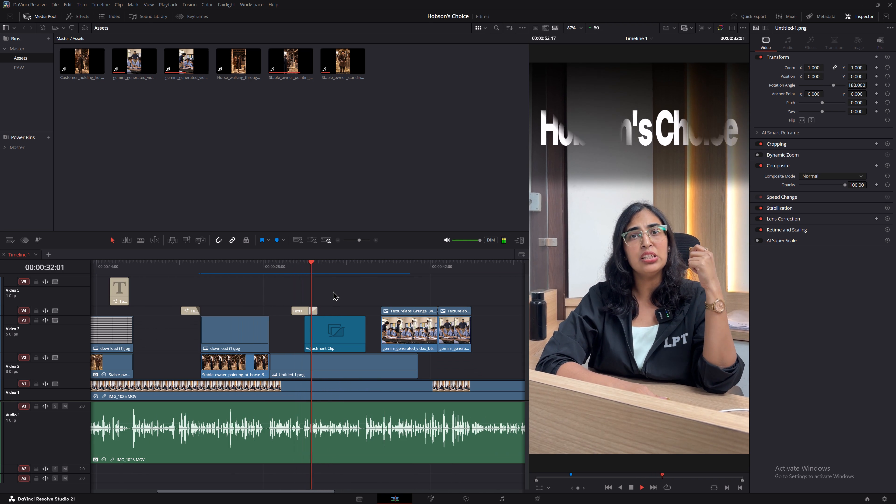
key("space")
Review the first few seconds of the timeline and return the playhead to 00:00:00:00.
middle_click_drag(425, 289, 526, 278)
scroll(196, 283, "up", 6, "ctrl")
left_click_drag(163, 268, 42, 271)
key("space")
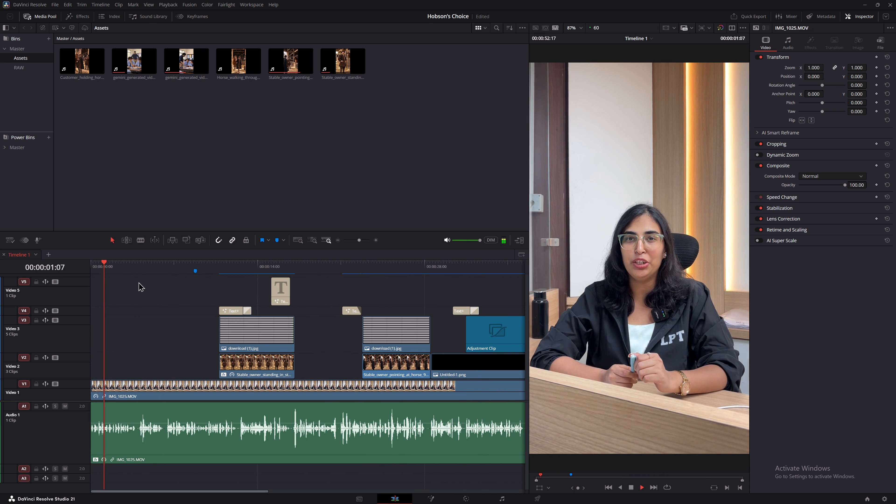
key("space")
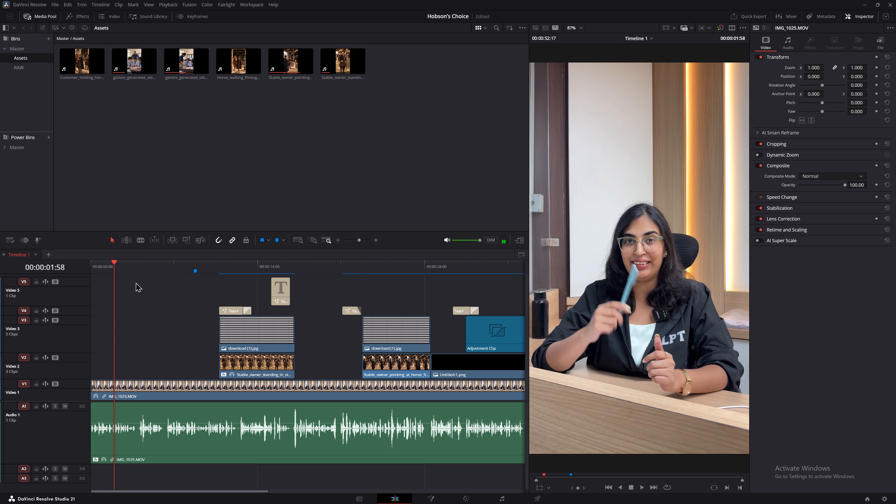
key("space")
scroll(119, 298, "up", 3, "alt")
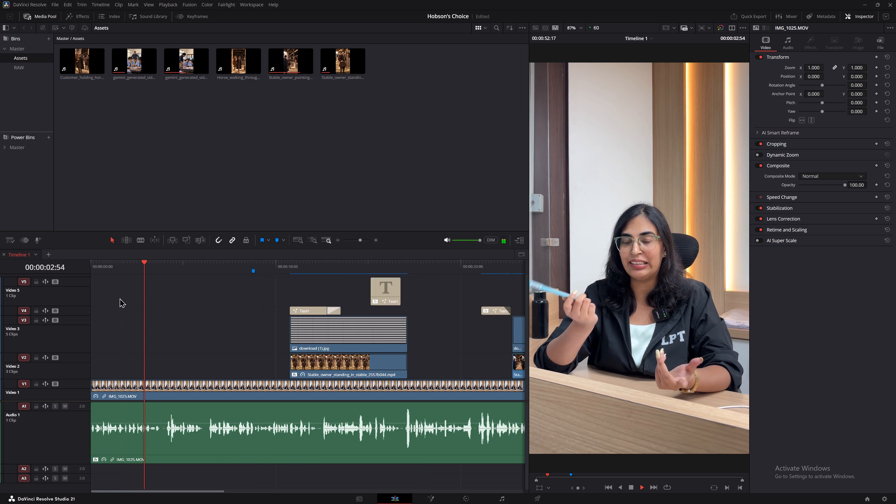
scroll(119, 298, "up", 4, "alt")
key("space")
scroll(181, 326, "up", 7, "ctrl")
scroll(189, 307, "up", 7, "ctrl")
left_click_drag(140, 266, 41, 267)
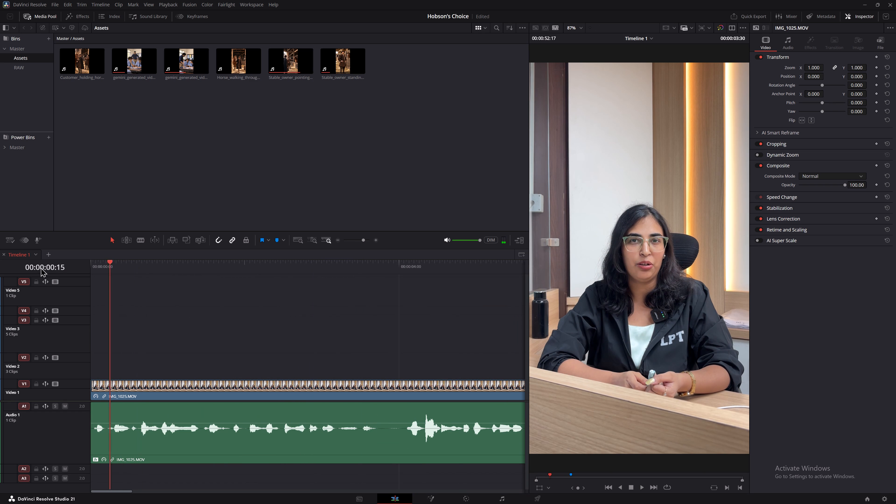
left_click_drag(41, 267, 32, 267)
key("space")
key("space")
left_click_drag(113, 263, 0, 273)
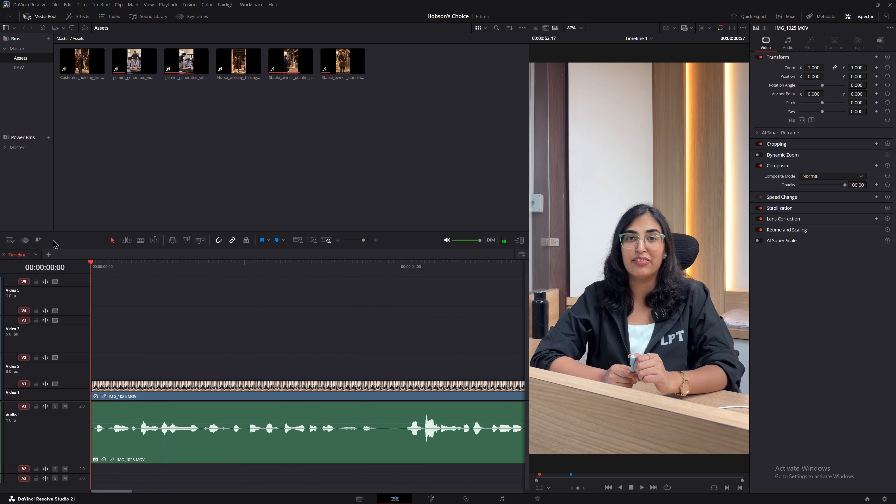
Show the effects library with the video transitions.
left_click(83, 8)
left_click(82, 12)
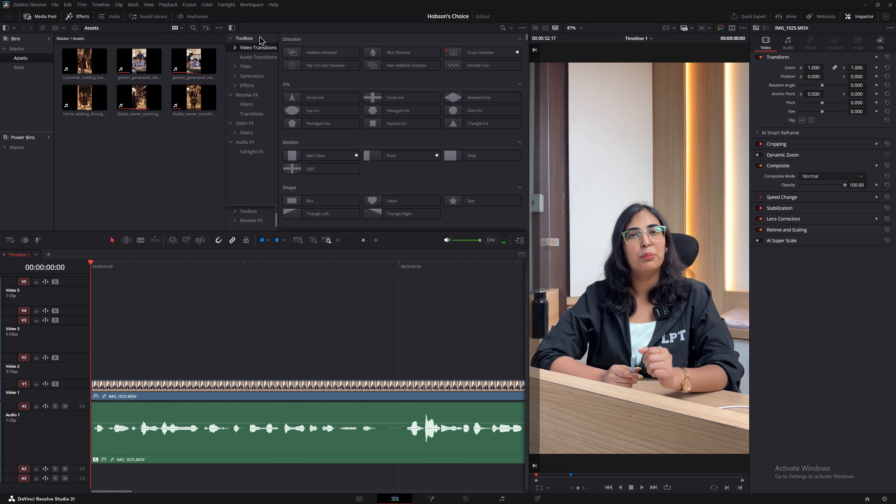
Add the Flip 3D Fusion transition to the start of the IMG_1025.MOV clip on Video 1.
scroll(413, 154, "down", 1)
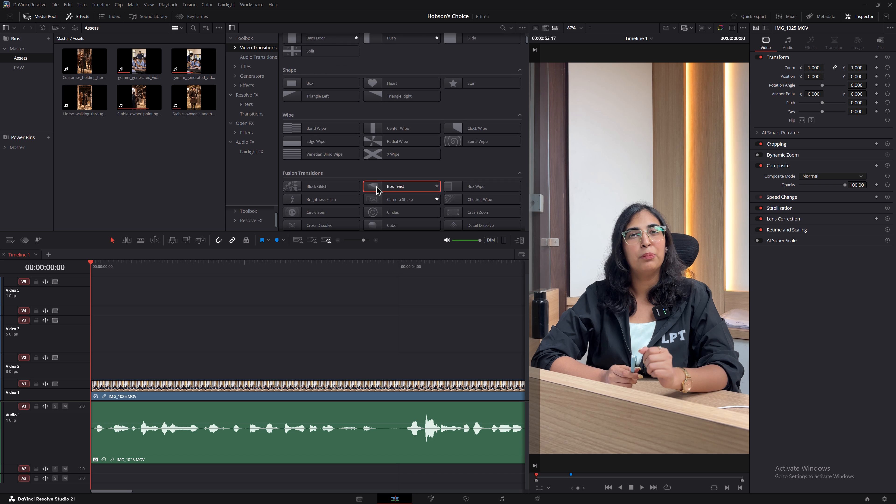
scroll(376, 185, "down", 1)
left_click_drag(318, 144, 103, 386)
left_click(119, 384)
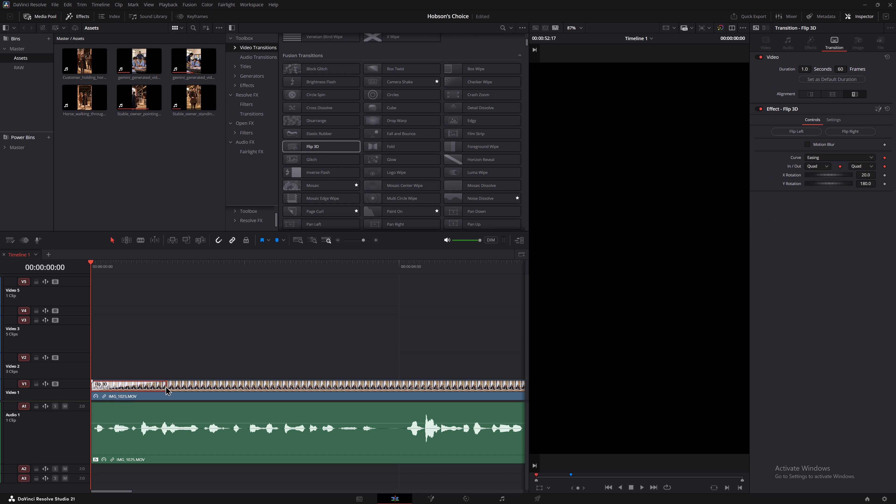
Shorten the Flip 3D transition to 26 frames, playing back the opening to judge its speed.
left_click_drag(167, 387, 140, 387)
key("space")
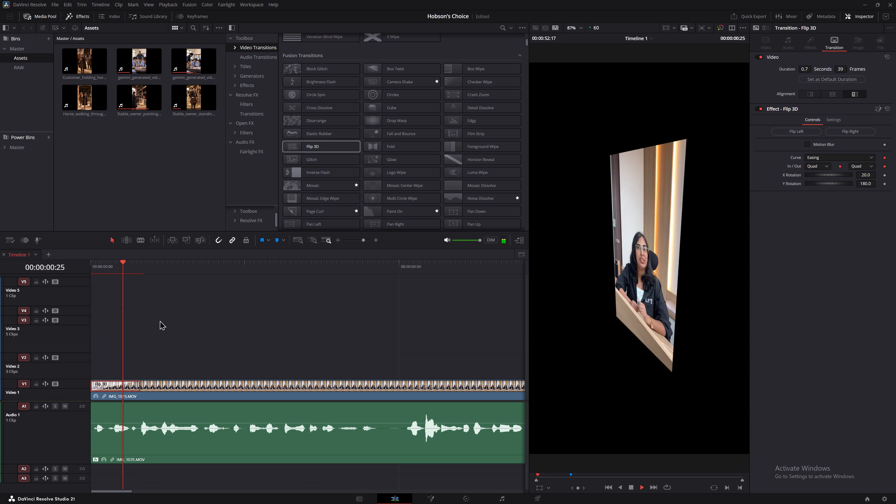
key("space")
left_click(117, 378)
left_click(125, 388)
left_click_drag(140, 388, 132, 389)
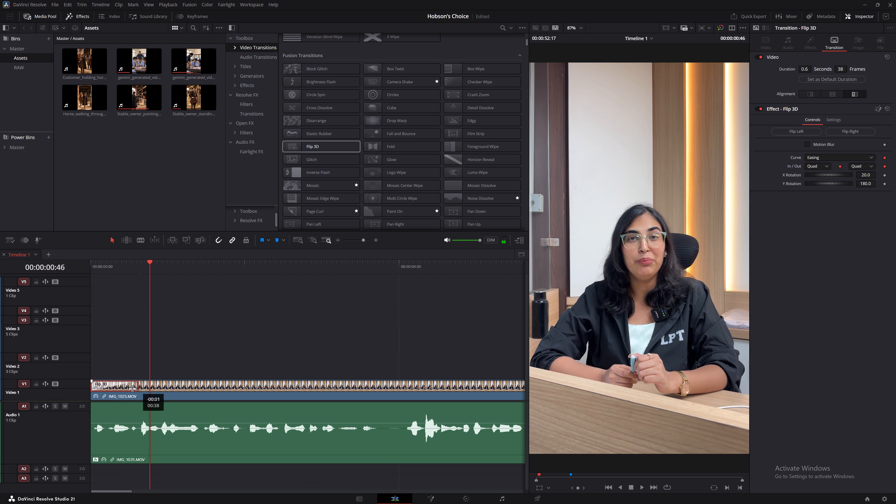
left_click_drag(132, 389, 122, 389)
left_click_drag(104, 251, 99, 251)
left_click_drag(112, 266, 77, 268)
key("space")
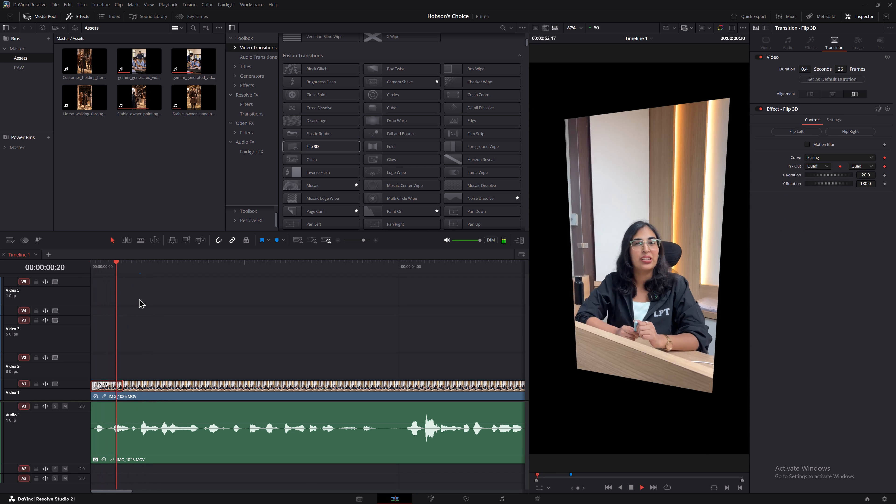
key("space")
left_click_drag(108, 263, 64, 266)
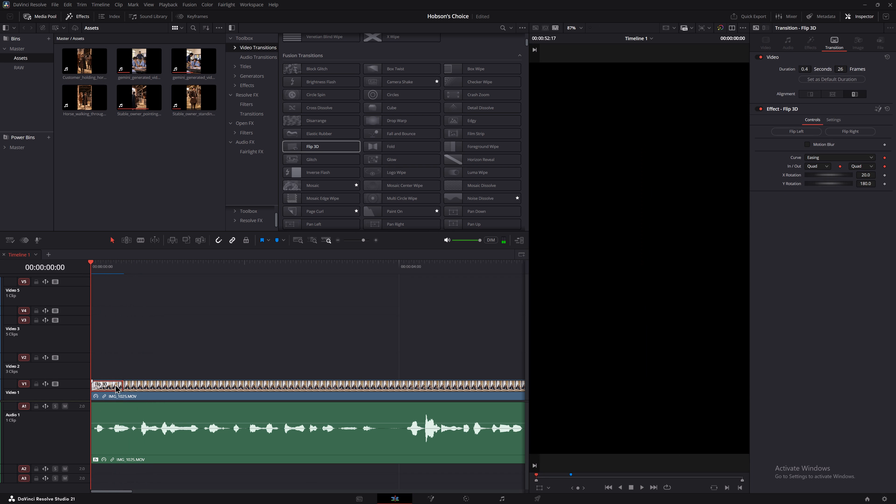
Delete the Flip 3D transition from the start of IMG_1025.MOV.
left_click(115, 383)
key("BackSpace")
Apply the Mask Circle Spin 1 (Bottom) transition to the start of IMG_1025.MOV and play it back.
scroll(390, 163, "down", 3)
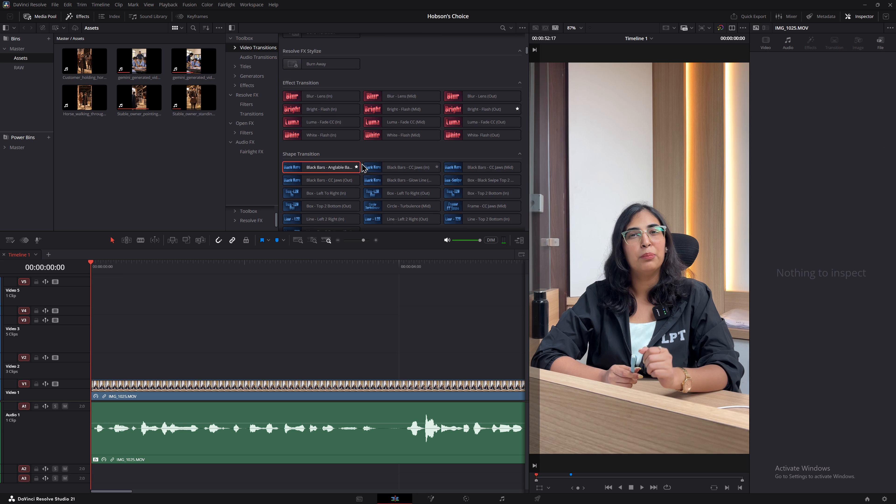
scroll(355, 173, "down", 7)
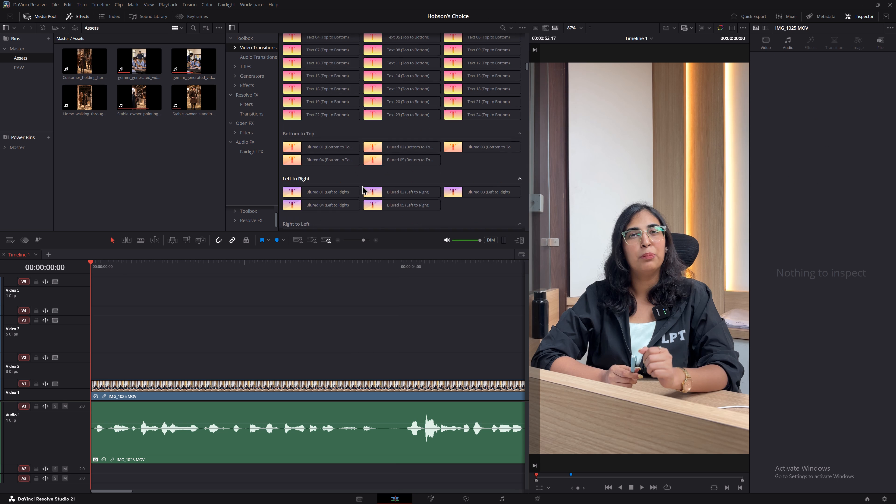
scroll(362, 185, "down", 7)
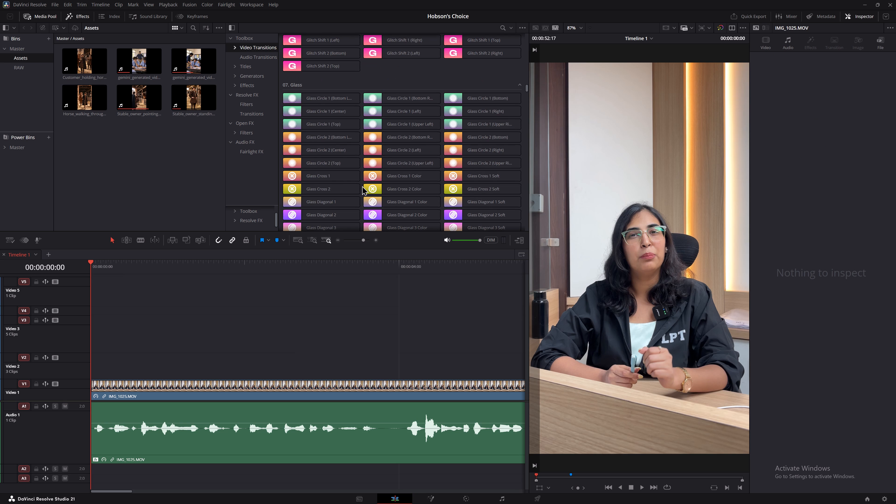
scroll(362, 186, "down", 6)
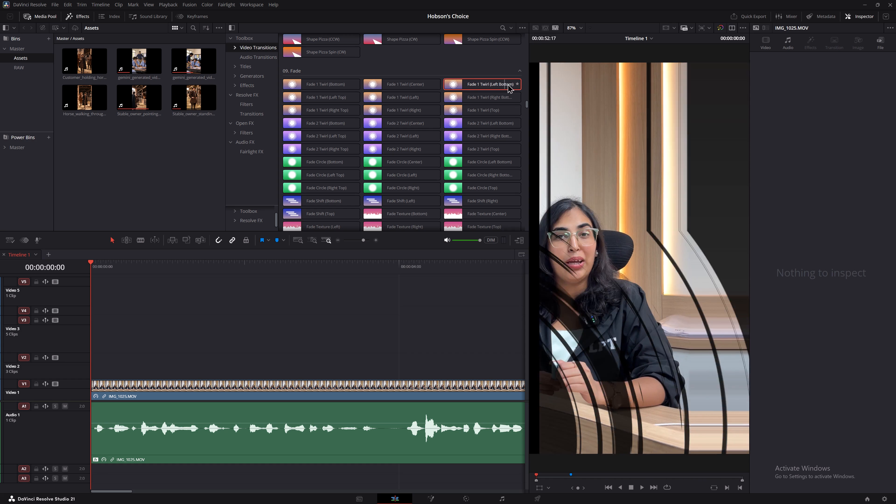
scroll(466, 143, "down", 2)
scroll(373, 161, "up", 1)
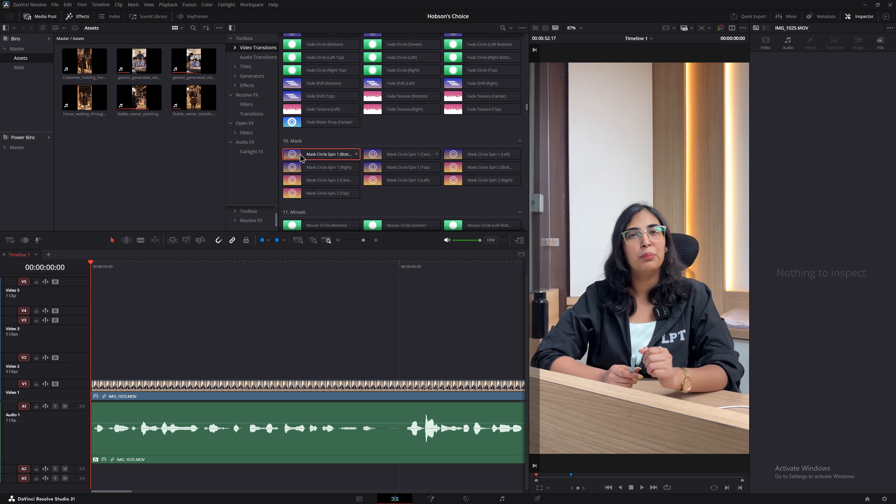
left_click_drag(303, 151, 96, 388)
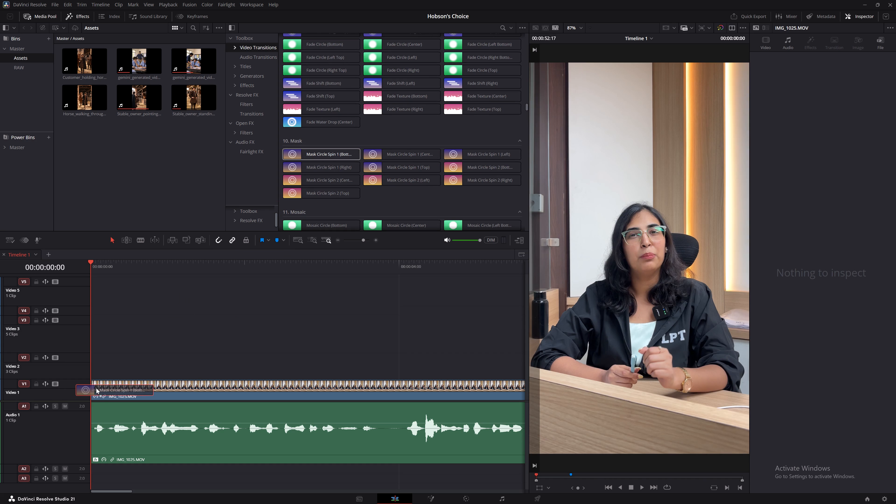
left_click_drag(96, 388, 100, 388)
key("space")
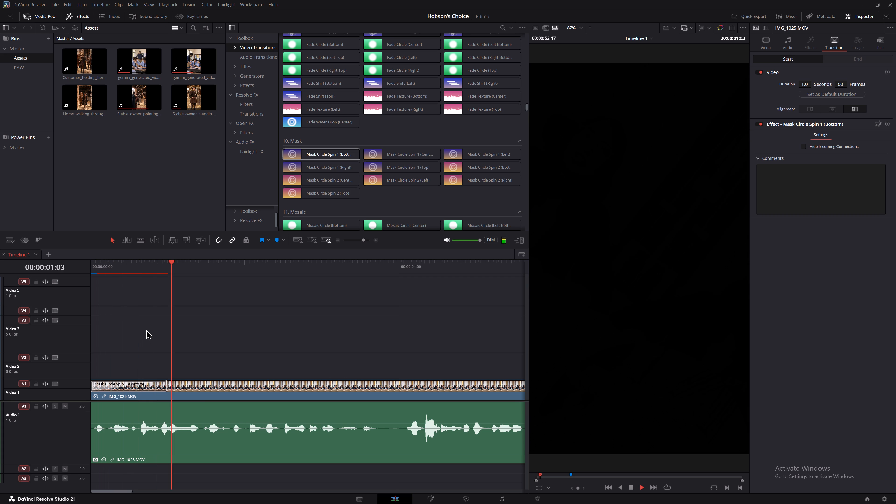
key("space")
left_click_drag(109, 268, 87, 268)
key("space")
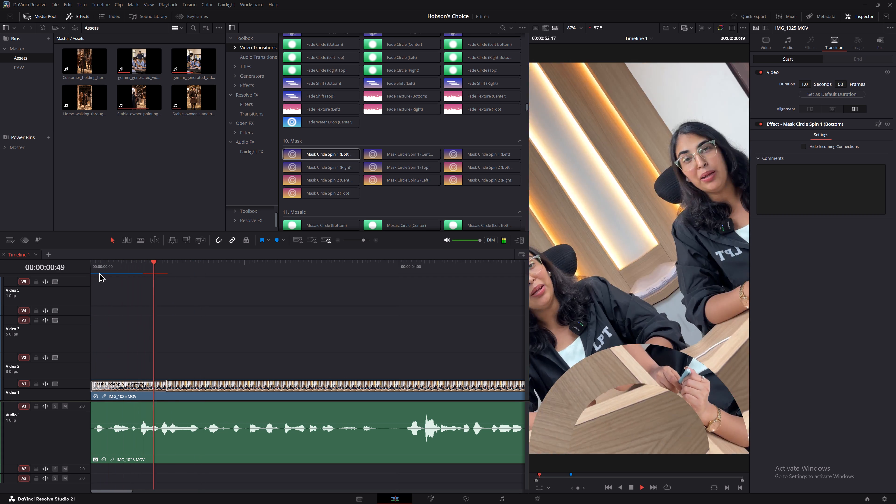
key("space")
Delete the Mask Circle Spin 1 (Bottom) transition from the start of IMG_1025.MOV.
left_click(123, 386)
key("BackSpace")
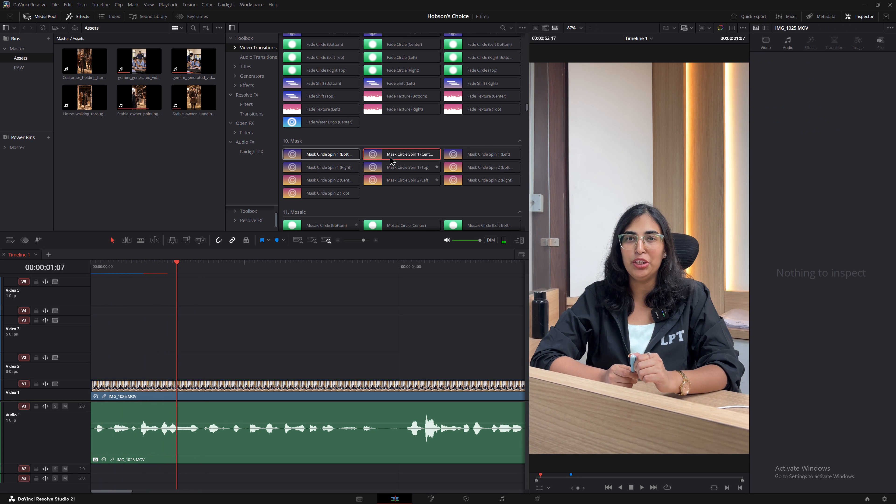
Add the TR Target Rotation - Right - UR transition from TR Camera Move Simple to the start of IMG_1025.MOV.
scroll(390, 156, "down", 14)
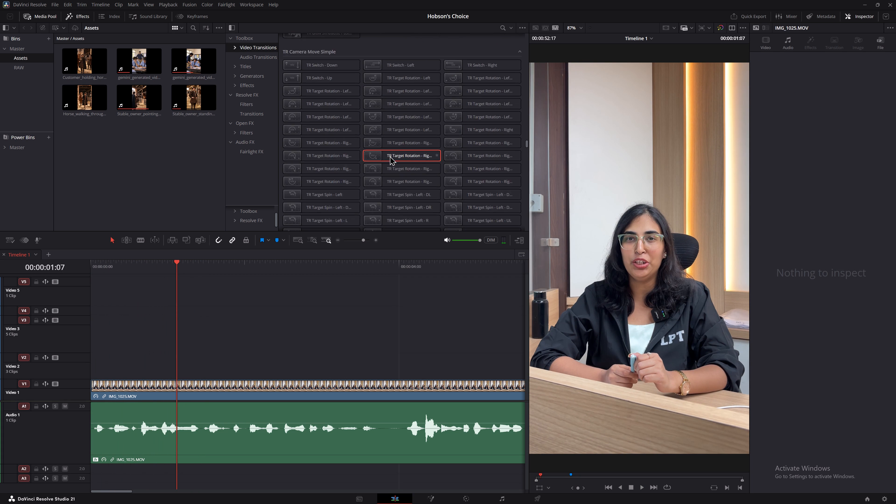
scroll(390, 156, "down", 1)
scroll(390, 156, "up", 2)
scroll(389, 156, "down", 1)
left_click_drag(379, 179, 101, 385)
left_click(103, 384)
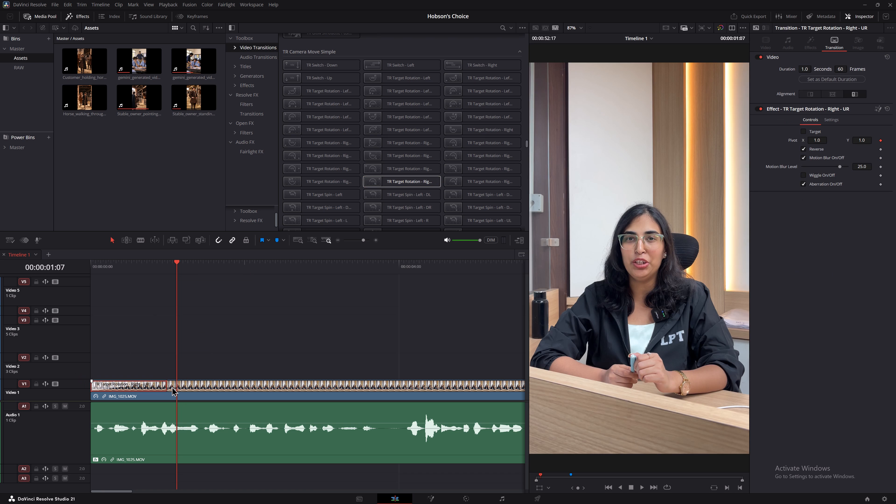
Shorten the TR Target Rotation - Right - UR transition to 31 frames.
left_click(164, 387)
left_click_drag(166, 388, 136, 390)
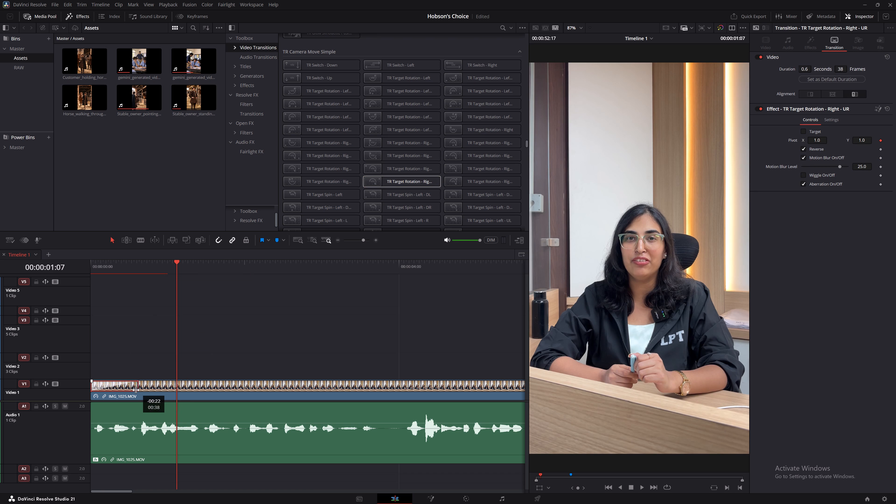
left_click_drag(136, 390, 129, 391)
Play back the opening second repeatedly to check how the rotation transition looks and is timed.
left_click_drag(109, 262, 67, 262)
key("space")
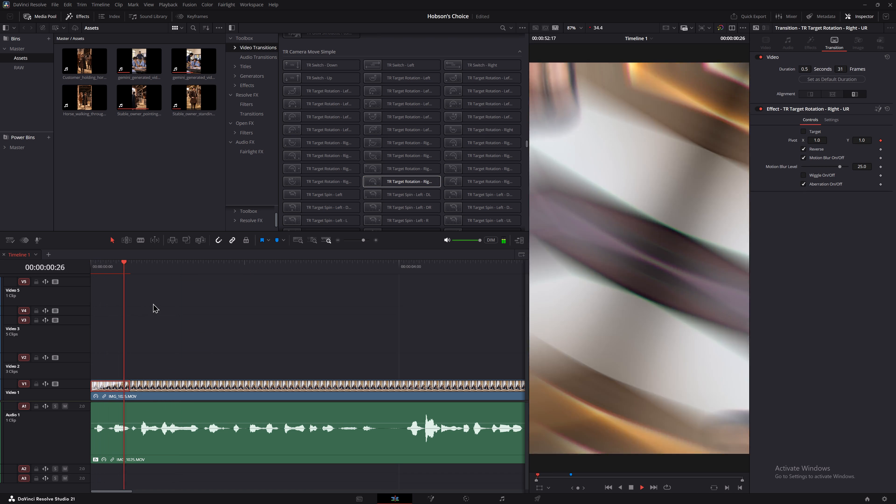
key("space")
left_click_drag(107, 266, 72, 268)
key("space")
key("space")
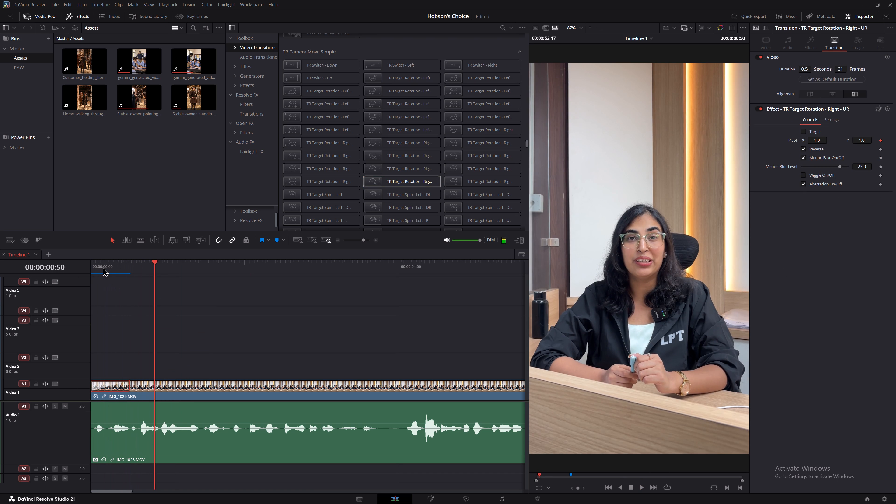
left_click_drag(103, 267, 83, 268)
key("space")
key("space")
left_click_drag(114, 266, 91, 267)
key("space")
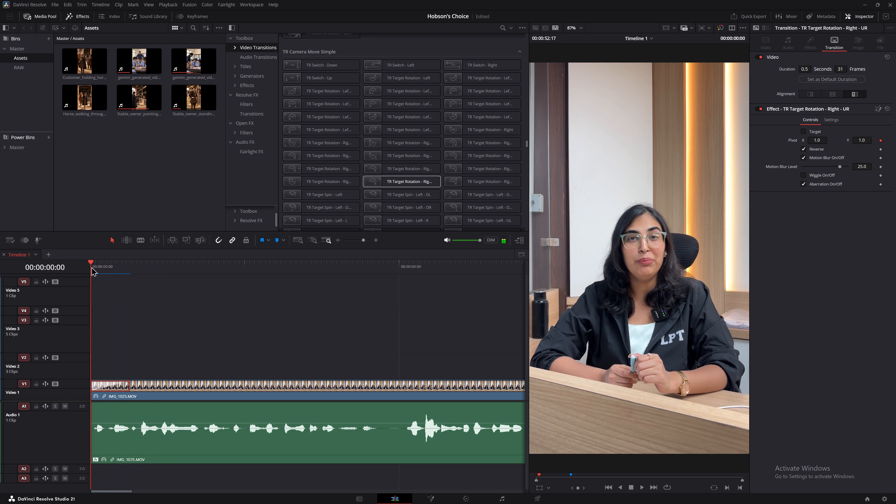
key("space")
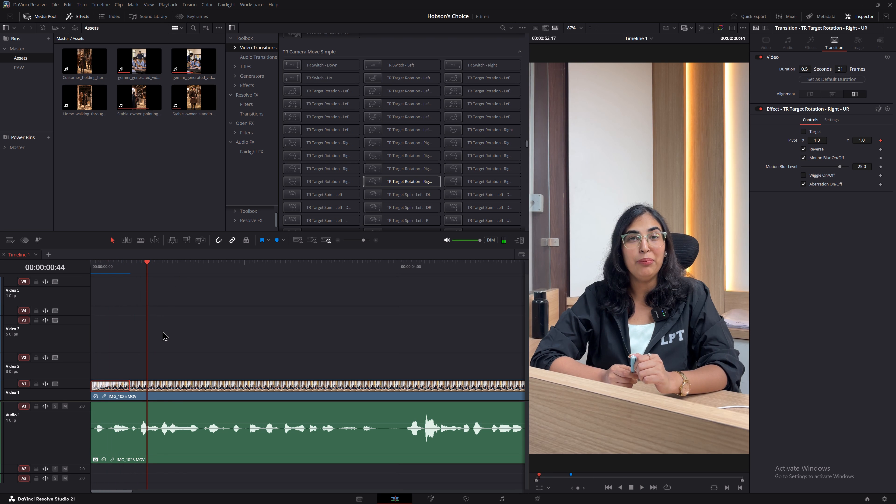
key("space")
key("space")
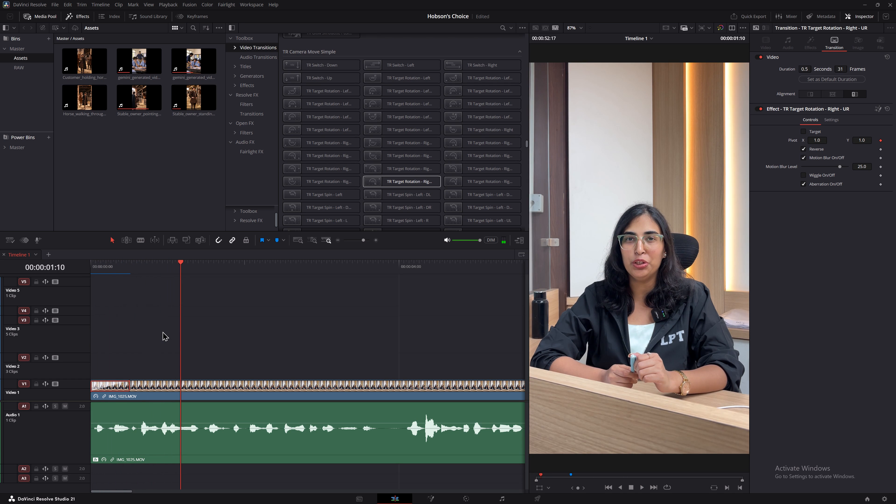
left_click_drag(108, 264, 66, 268)
key("space")
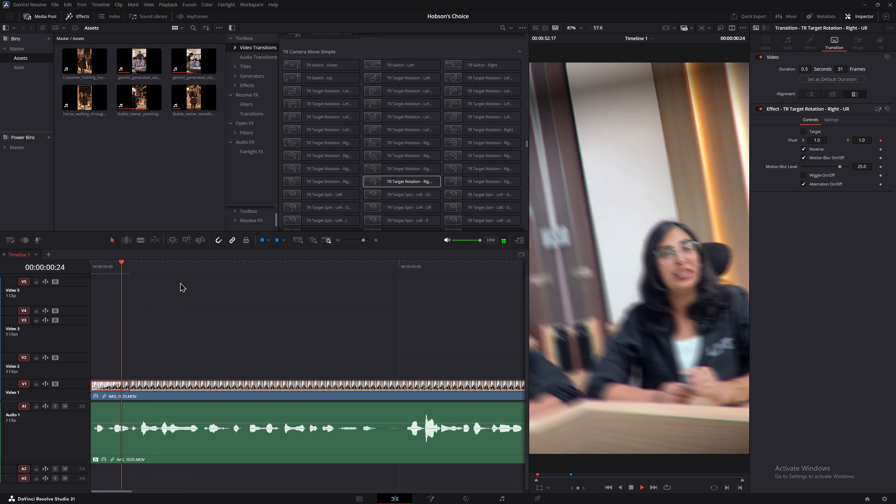
key("space")
key("space")
key("space")
key("space")
key("space")
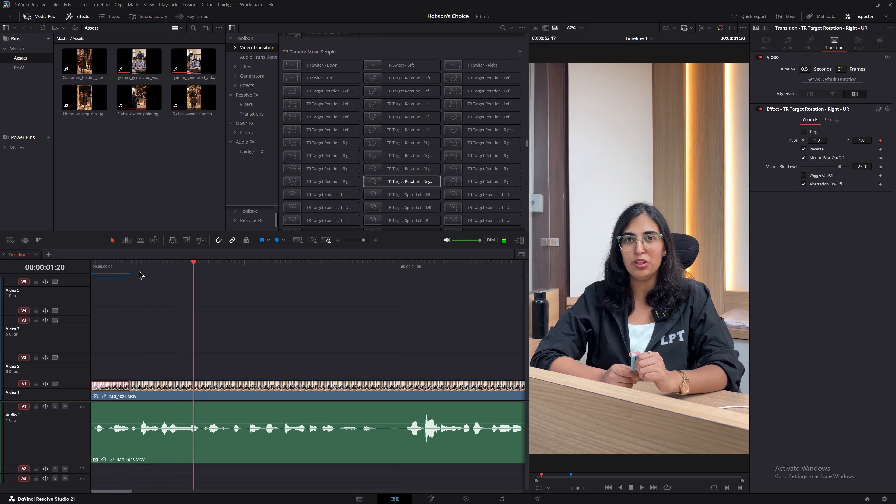
Add Position and Zoom keyframes to IMG_1025.MOV at 00:00:00:39, just after the intro rotation transition.
key("space")
key("space")
left_click_drag(138, 270, 143, 276)
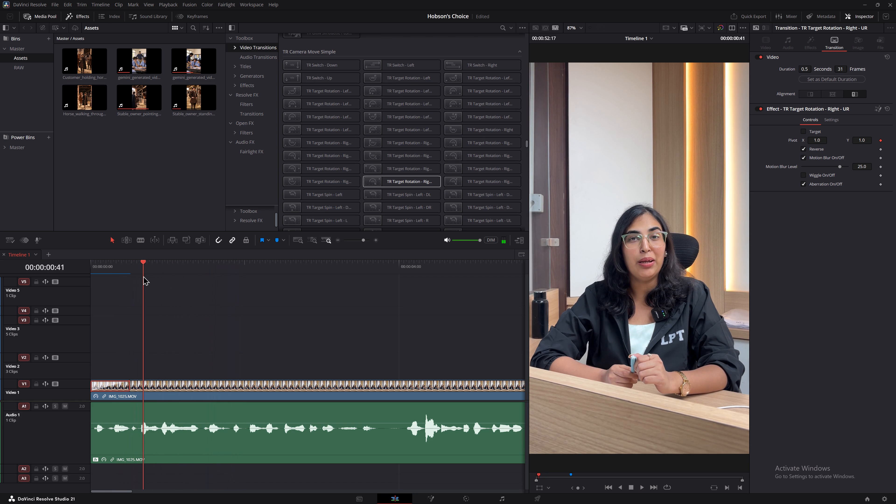
left_click_drag(143, 276, 141, 276)
scroll(259, 349, "up", 15, "alt")
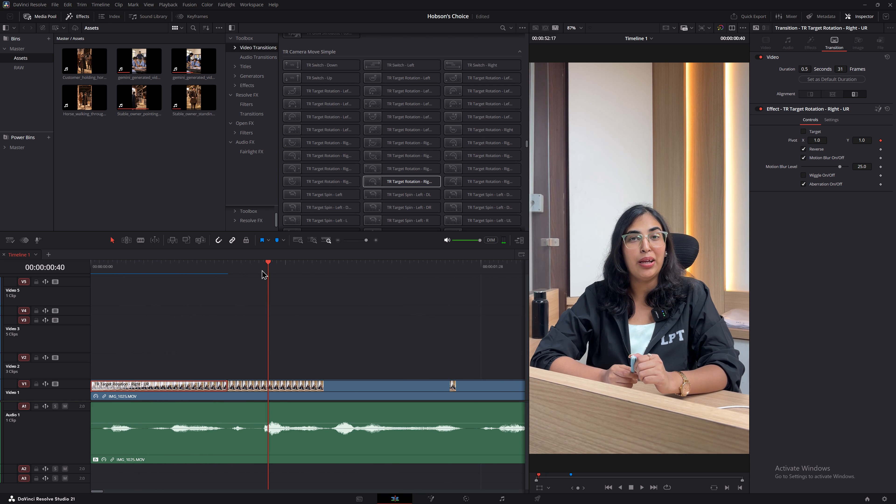
left_click(266, 265)
left_click_drag(266, 265, 264, 265)
left_click(278, 403)
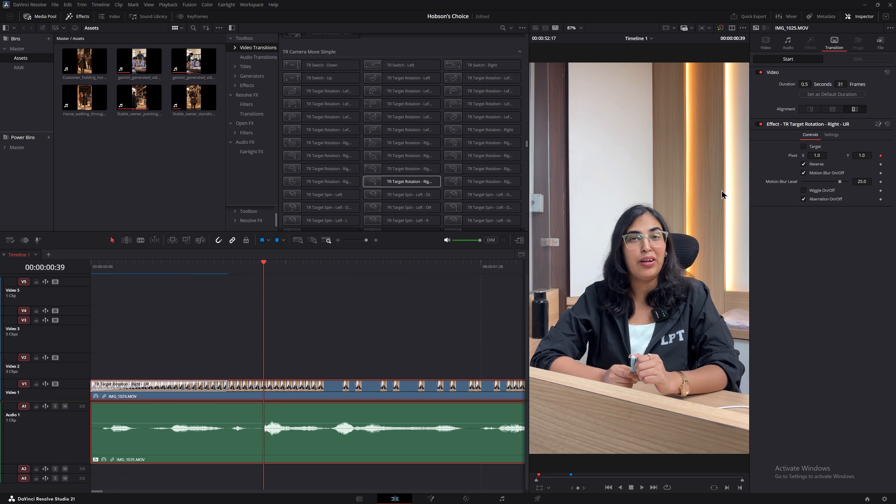
left_click(766, 49)
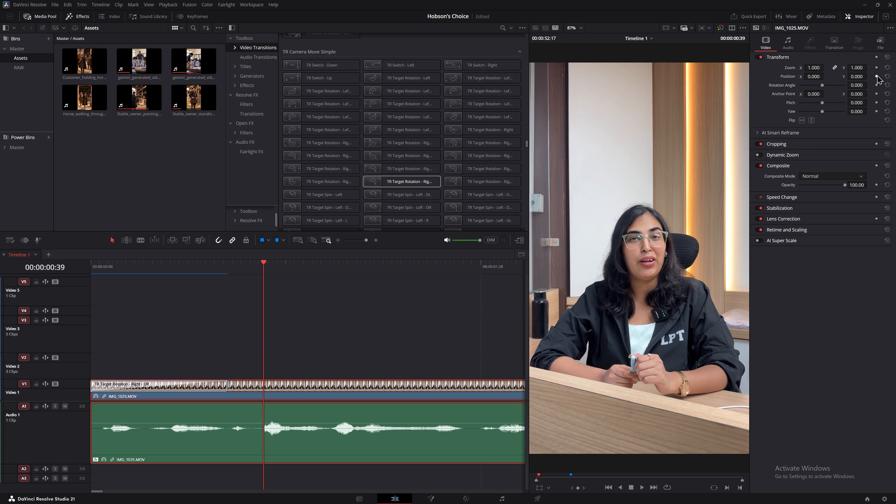
left_click(876, 76)
left_click(875, 66)
At 00:00:01:08, show the viewer's framing guides and keyframe IMG_1025.MOV to zoom 1.230 and Y position -61.
key("space")
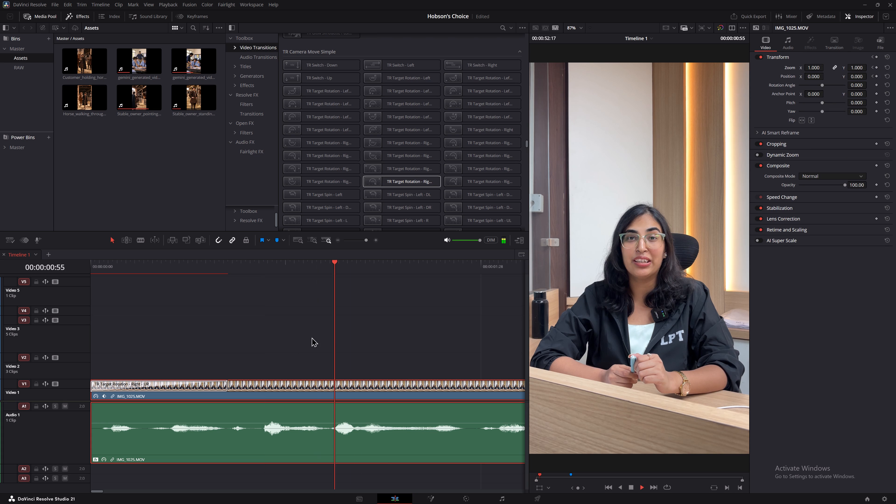
key("space")
key("space")
key("space")
left_click_drag(415, 266, 397, 267)
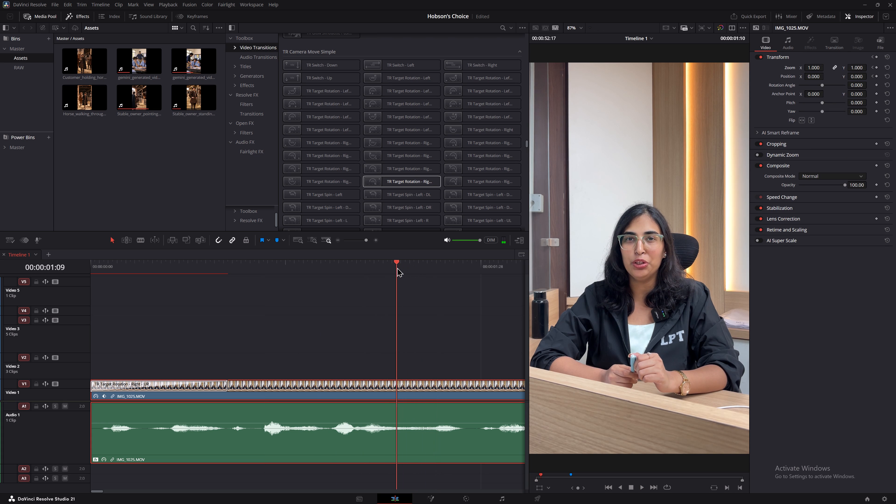
left_click_drag(397, 267, 391, 271)
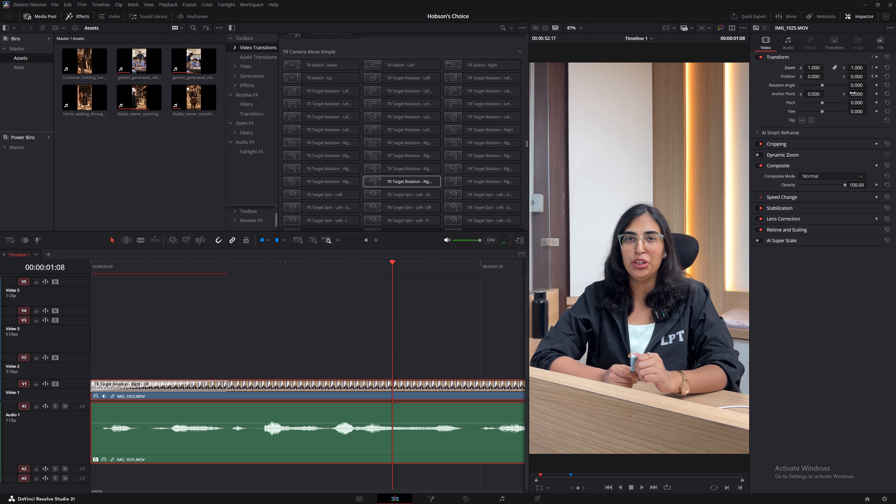
left_click(666, 29)
left_click_drag(855, 67, 857, 67)
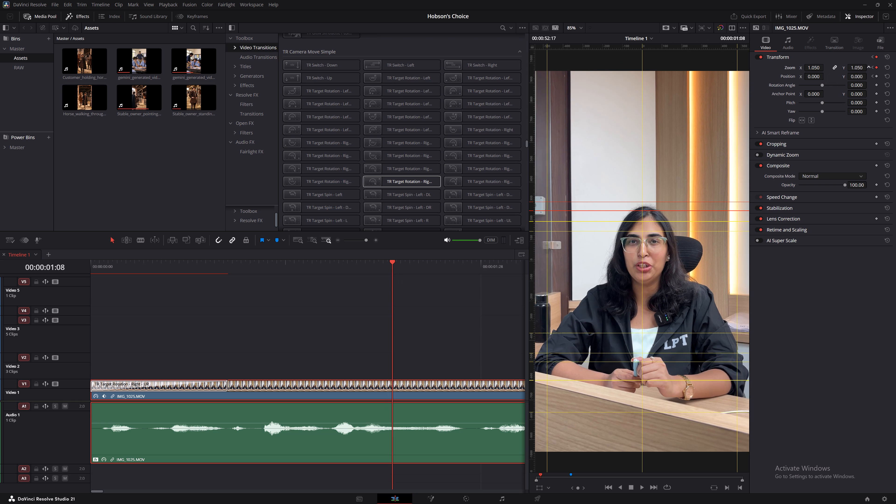
left_click_drag(857, 67, 862, 67)
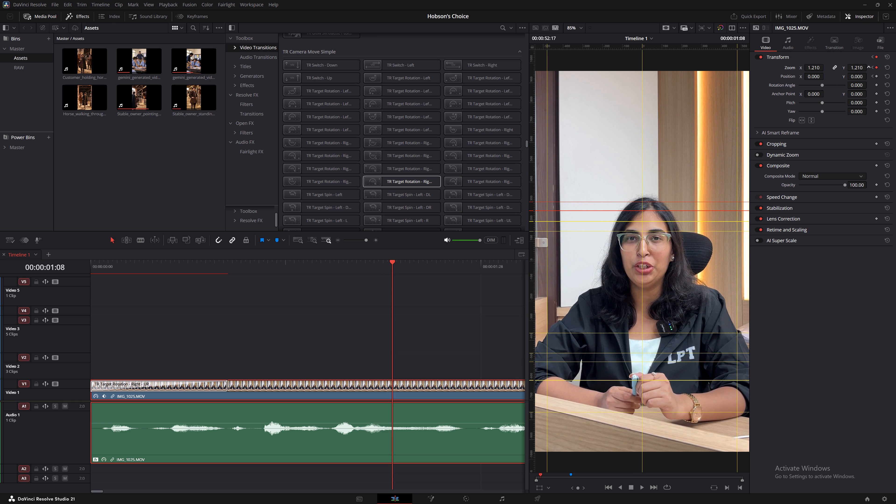
left_click_drag(862, 67, 863, 67)
left_click_drag(863, 67, 863, 67)
left_click_drag(857, 77, 835, 77)
Set the Position and Zoom keyframes at 00:00:01:08 to Ease In.
right_click(878, 75)
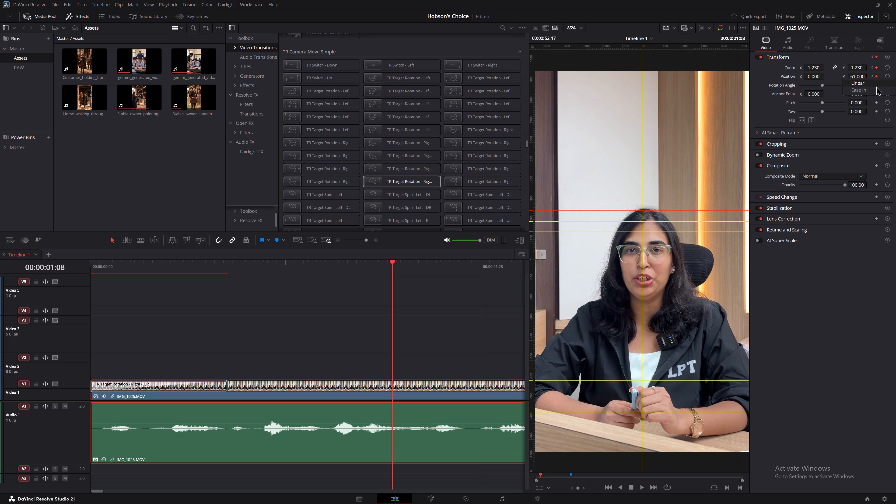
left_click(875, 87)
right_click(876, 67)
left_click(875, 82)
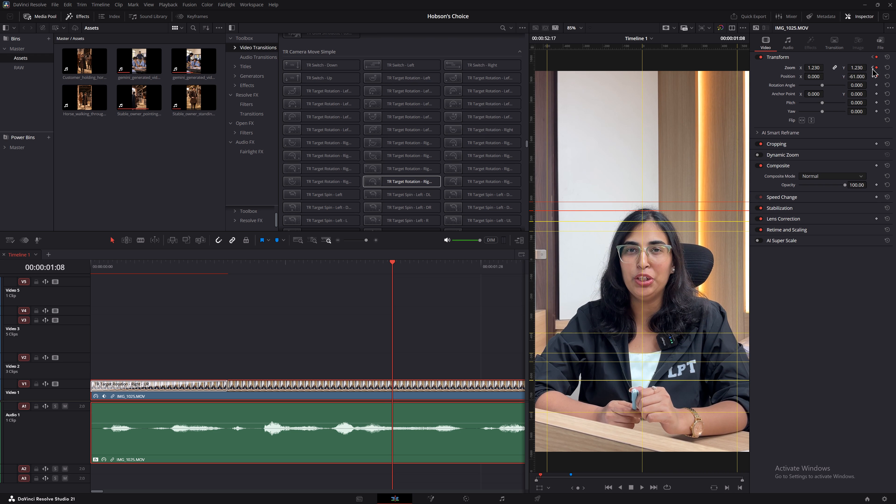
Play back the first two seconds repeatedly to check the zoom-in and find where the spoken line calls for a title.
left_click(872, 68)
left_click(224, 272)
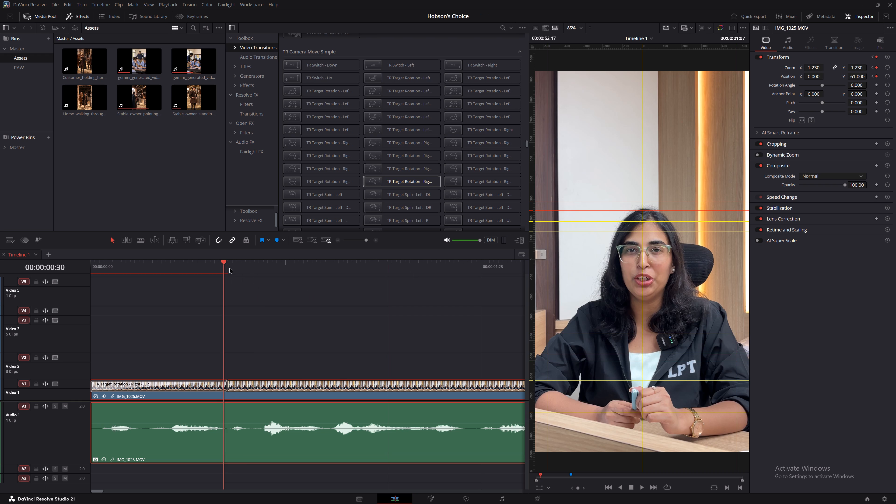
key("space")
key("space")
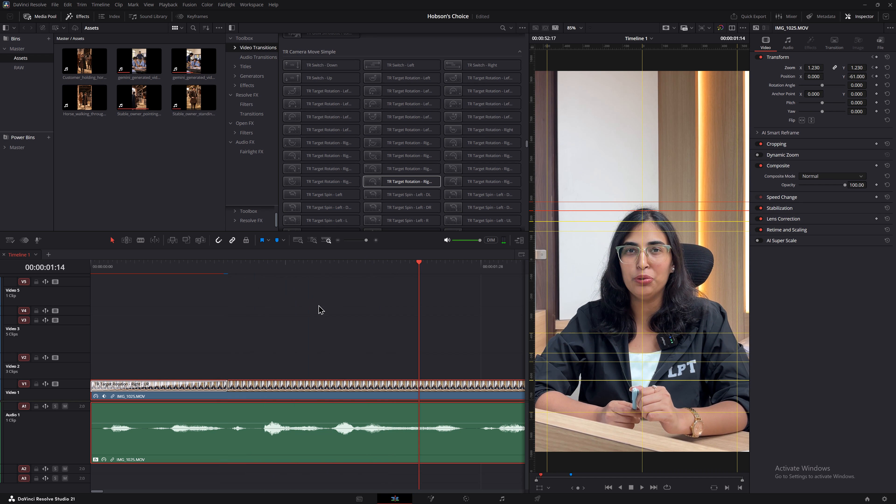
scroll(308, 306, "down", 1)
scroll(308, 306, "down", 3, "alt")
scroll(317, 301, "up", 6, "ctrl")
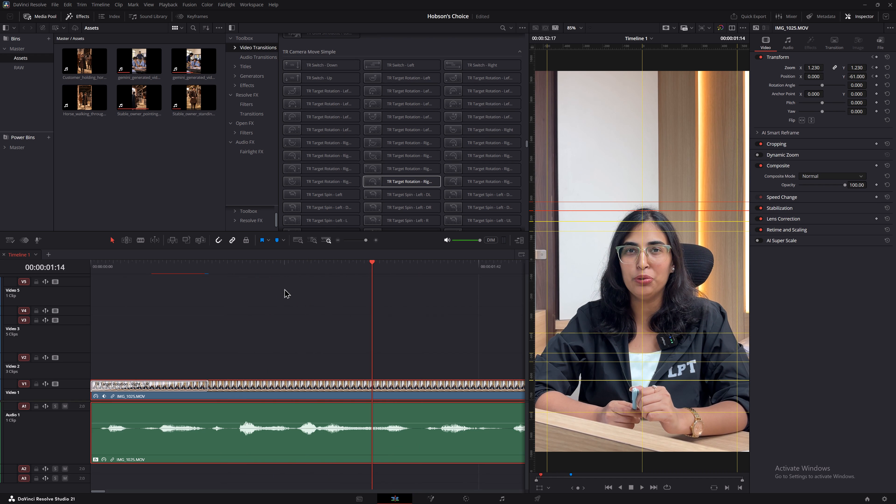
left_click(175, 271)
key("space")
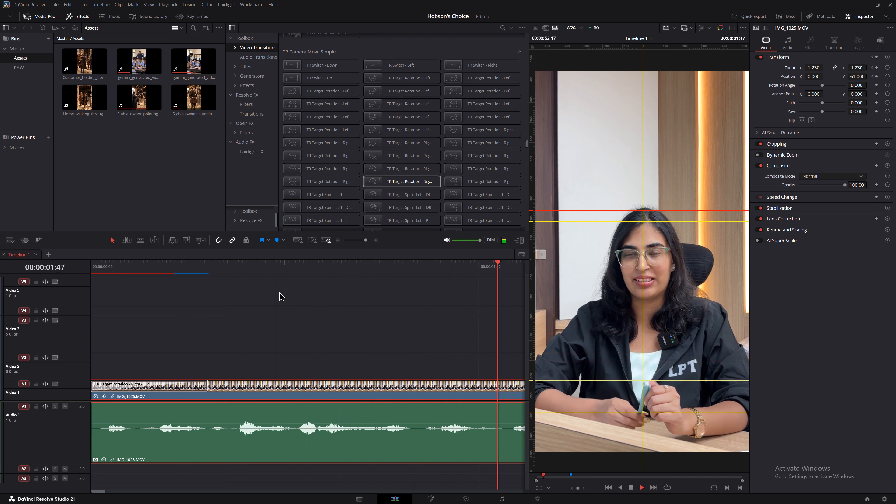
key("space")
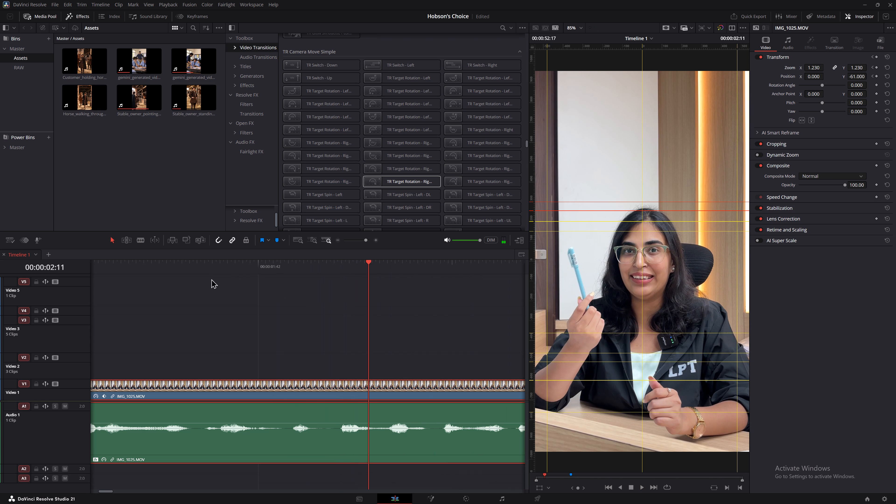
left_click_drag(197, 279, 197, 273)
left_click(197, 267)
key("space")
key("space")
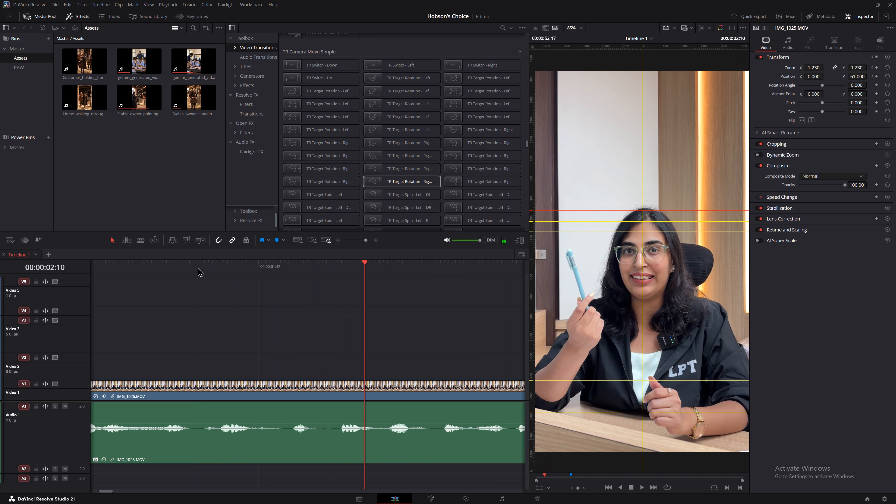
key("space")
key("space")
left_click(151, 268)
key("space")
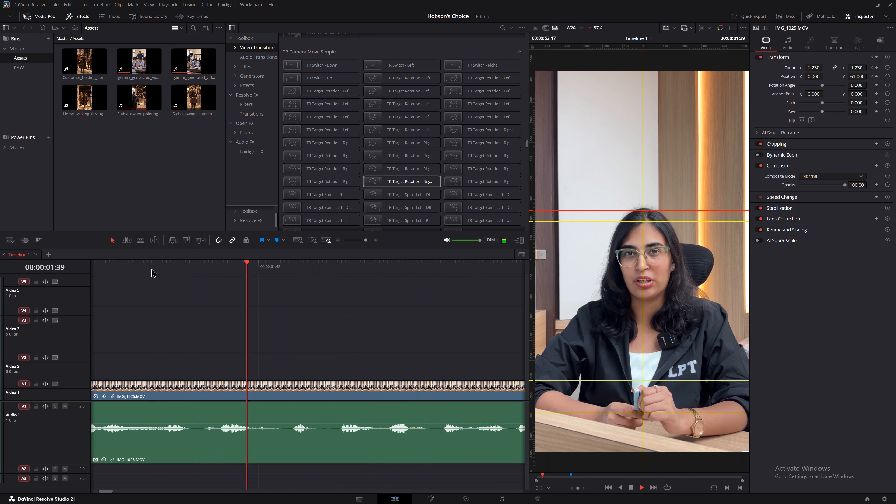
key("space")
Add the SaaS Text Preset_08 title from the DAILY power bin to Video 3 near 00:00:01:56.
scroll(262, 324, "down", 4, "alt")
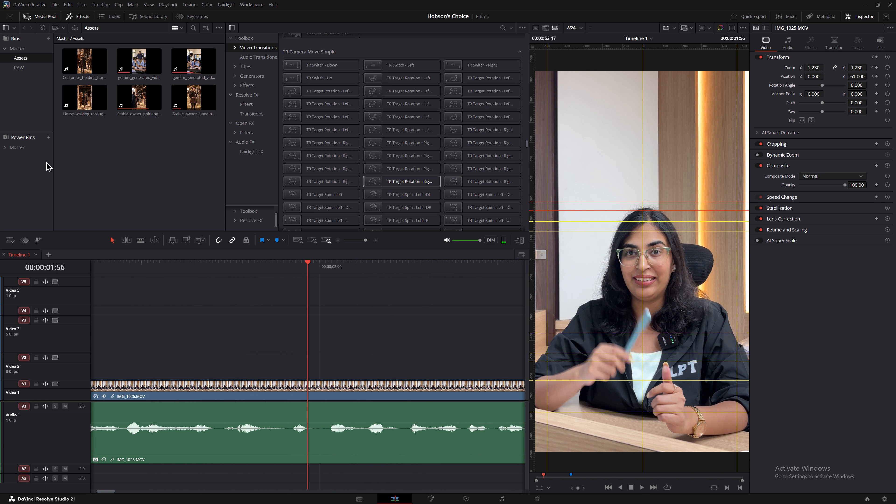
left_click(13, 144)
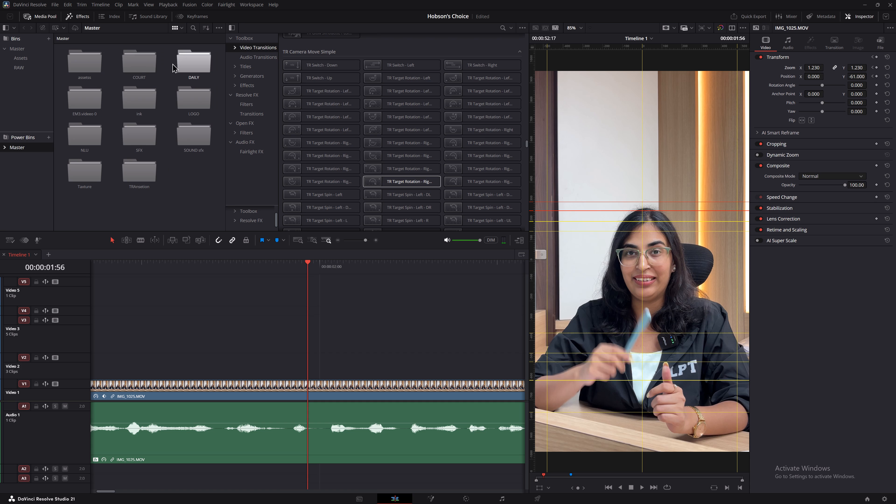
double_click(188, 61)
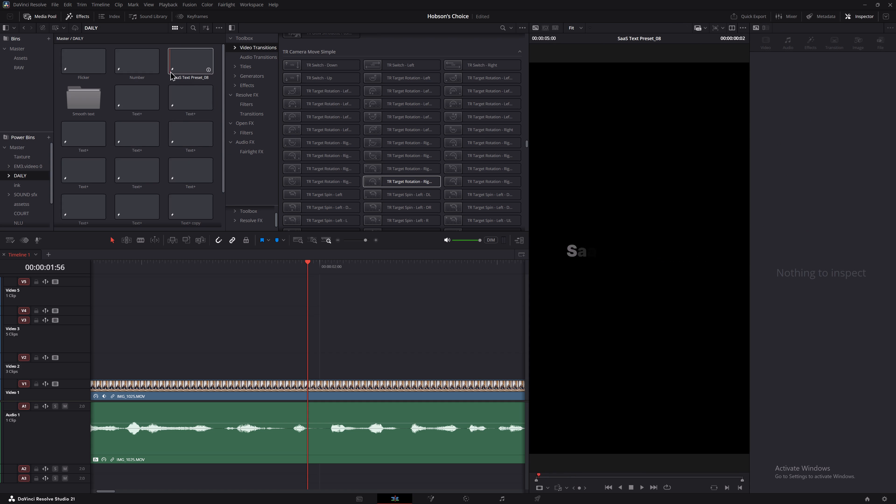
left_click_drag(179, 61, 252, 383)
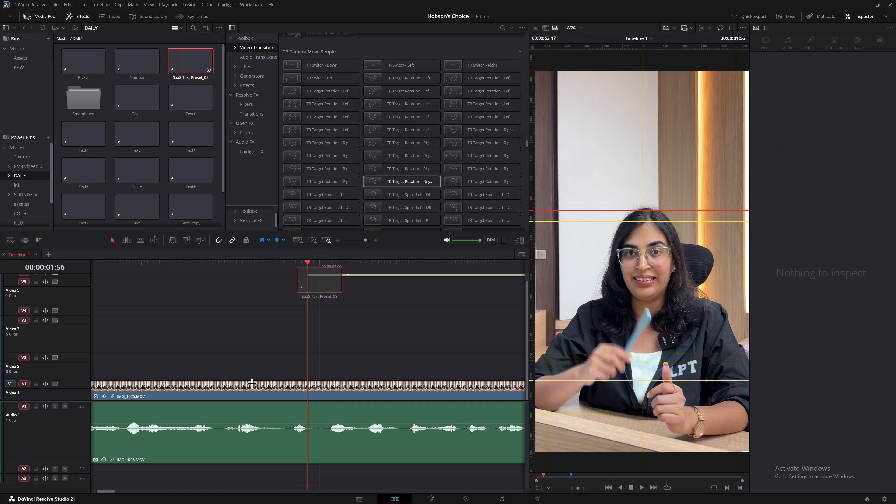
left_click_drag(252, 383, 254, 345)
Move the SaaS Text Preset_08 title earlier on Video 3, starting about one second into the timeline.
scroll(319, 330, "down", 13, "alt")
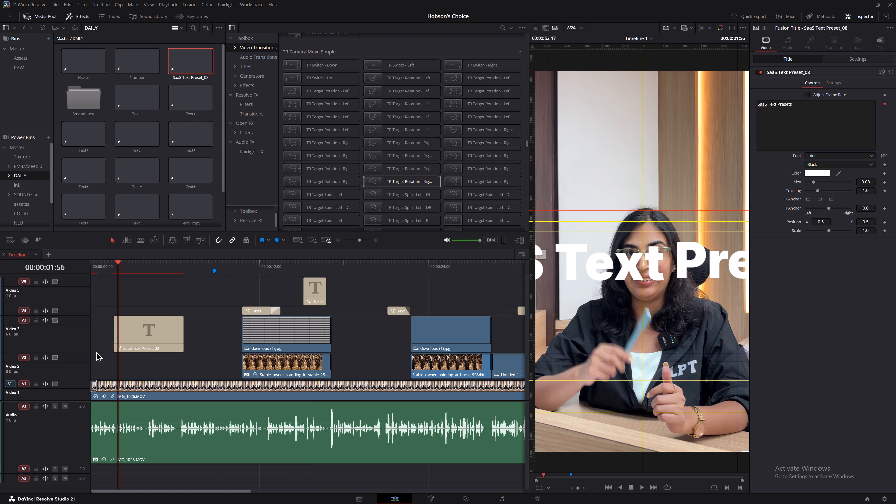
left_click_drag(133, 332, 136, 286, "alt")
left_click(135, 347)
key("BackSpace")
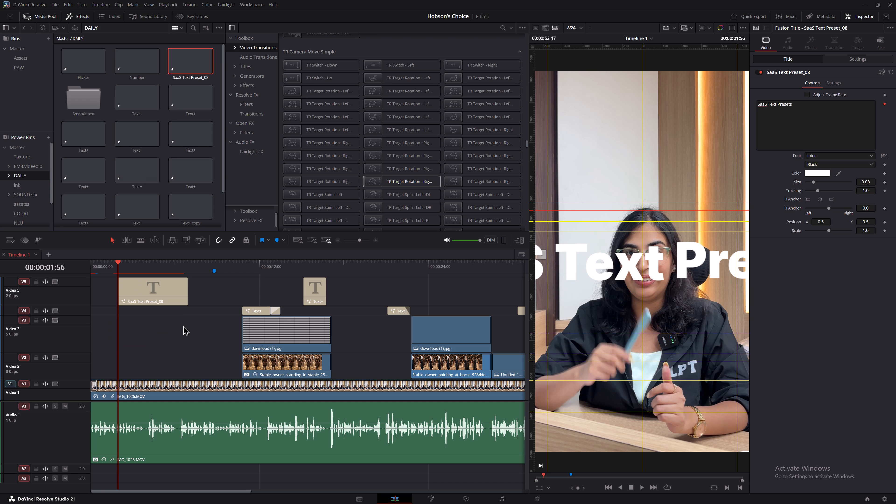
scroll(171, 317, "up", 6, "alt")
left_click_drag(255, 294, 176, 346)
left_click(219, 341)
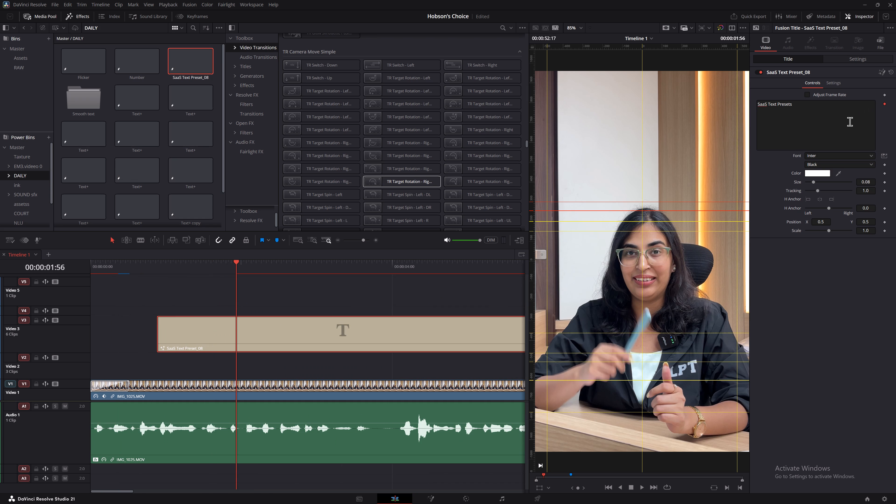
Raise the SaaS Text Preset_08 title above the speaker's head by setting its Y position to 569.
key("space")
key("space")
left_click_drag(367, 325, 368, 323)
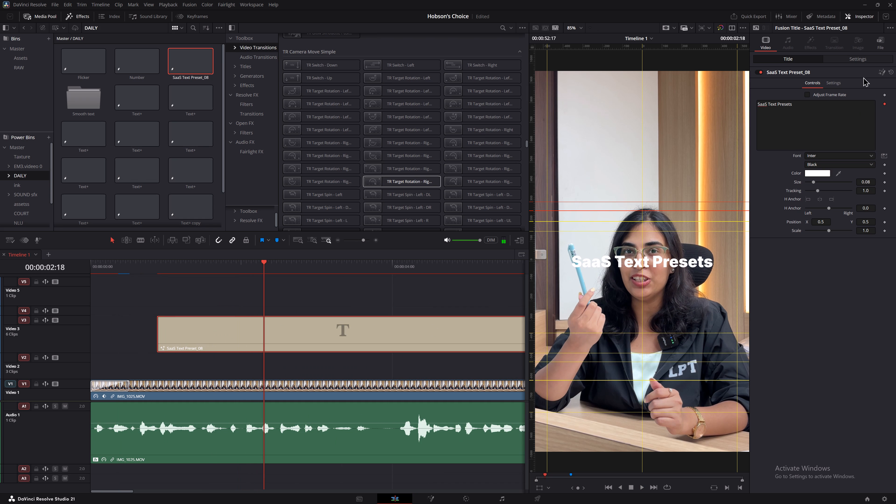
left_click(837, 56)
left_click_drag(859, 95, 875, 93)
left_click_drag(864, 94, 469, 251)
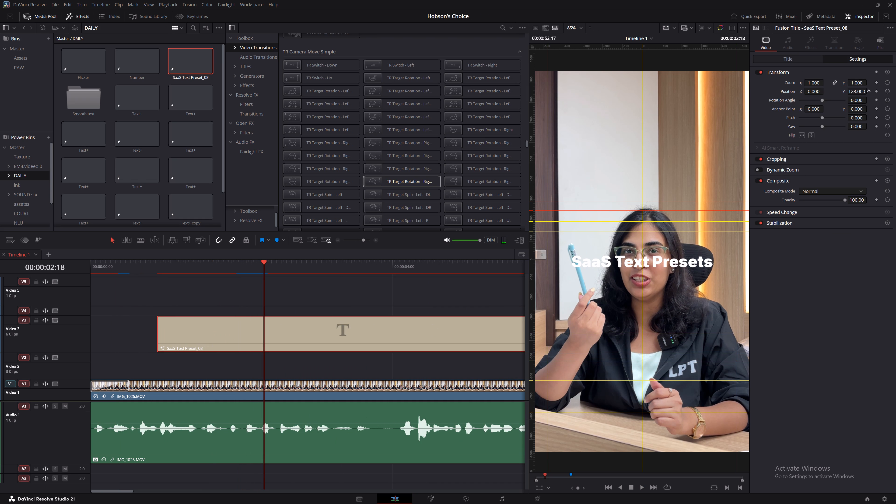
left_click_drag(469, 251, 471, 251)
left_click_drag(856, 92, 589, 269)
left_click_drag(848, 92, 816, 92)
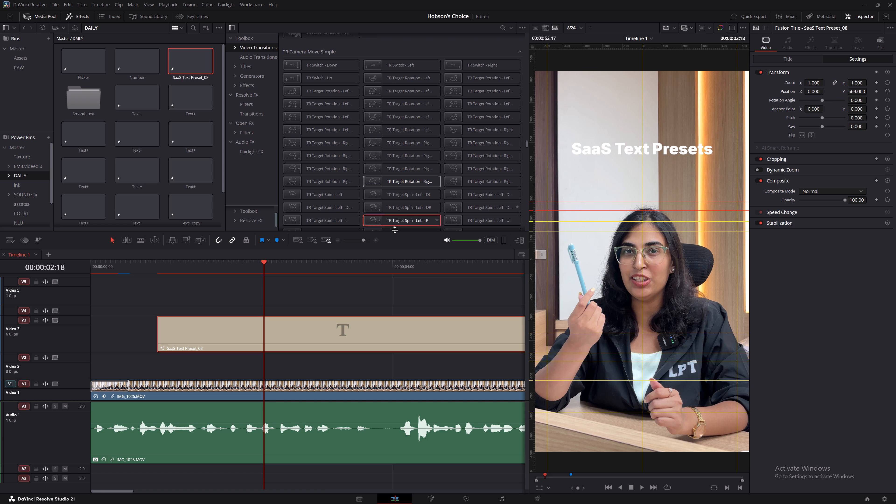
Duplicate the Untitled-1.png clip to the far end of Video 2 and trim the copy much shorter.
scroll(334, 289, "down", 5, "alt")
scroll(419, 304, "down", 3, "alt")
left_click(310, 356)
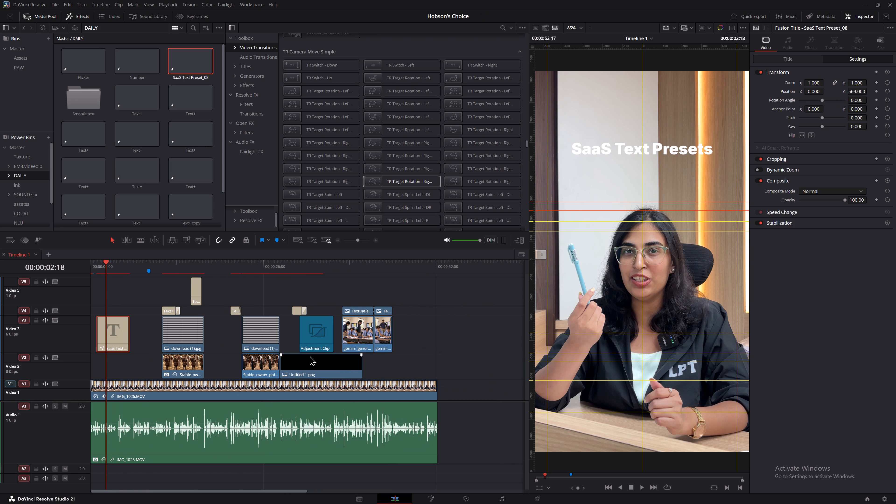
left_click_drag(310, 360, 108, 365, "alt")
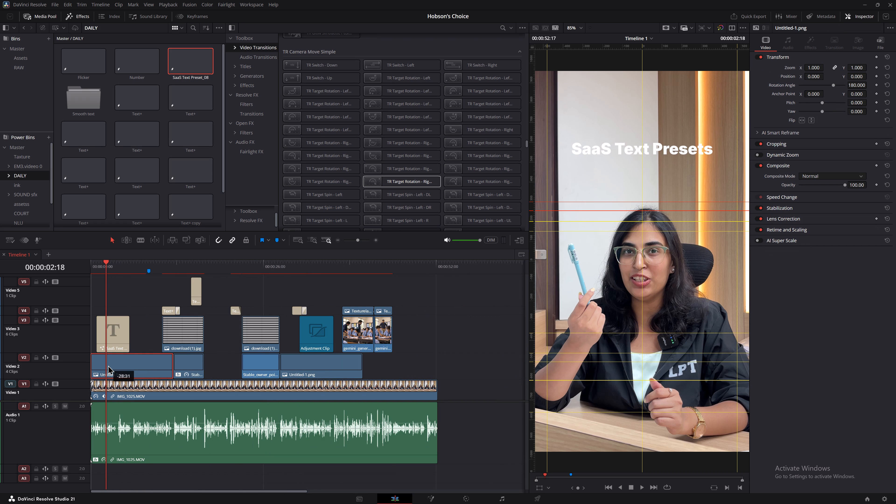
left_click_drag(108, 365, 436, 356, "alt")
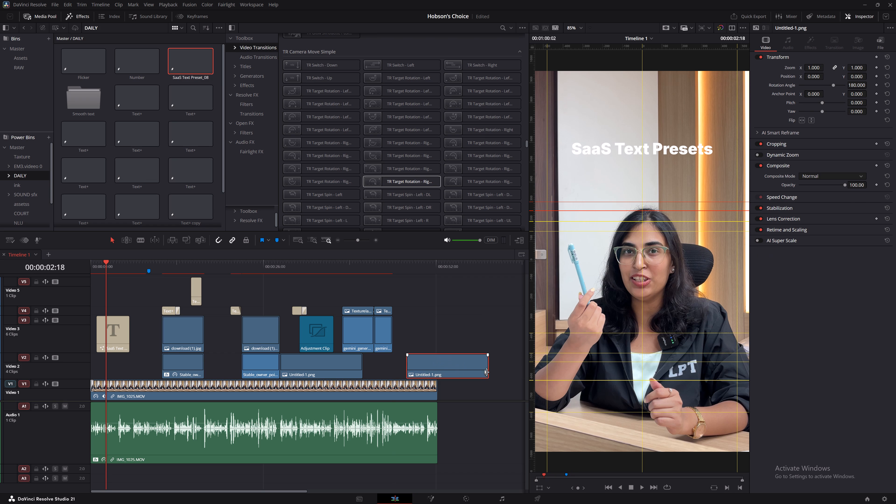
left_click_drag(488, 370, 426, 369)
Move the shortened Untitled-1.png copy along Video 2 to line up with the start of the SaaS Text Preset_08 title.
left_click_drag(417, 368, 192, 365)
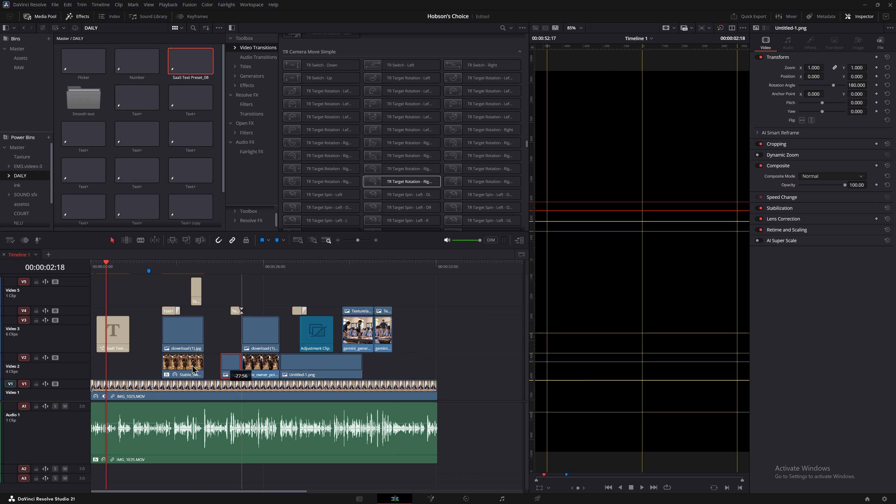
left_click_drag(192, 365, 105, 358)
left_click_drag(105, 358, 110, 358)
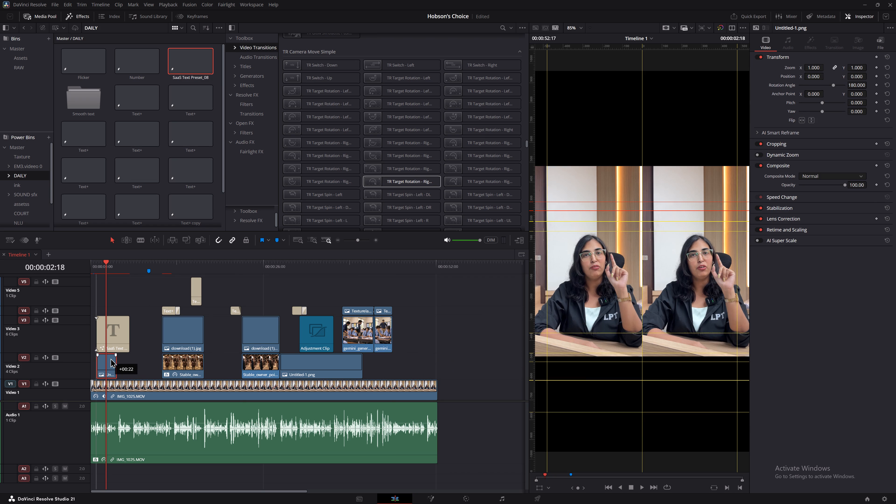
Move the short Untitled-1.png copy on Video 2 to the very start of the timeline and play back the opening.
left_click_drag(110, 358, 112, 359)
left_click(104, 268)
scroll(129, 282, "up", 17, "alt")
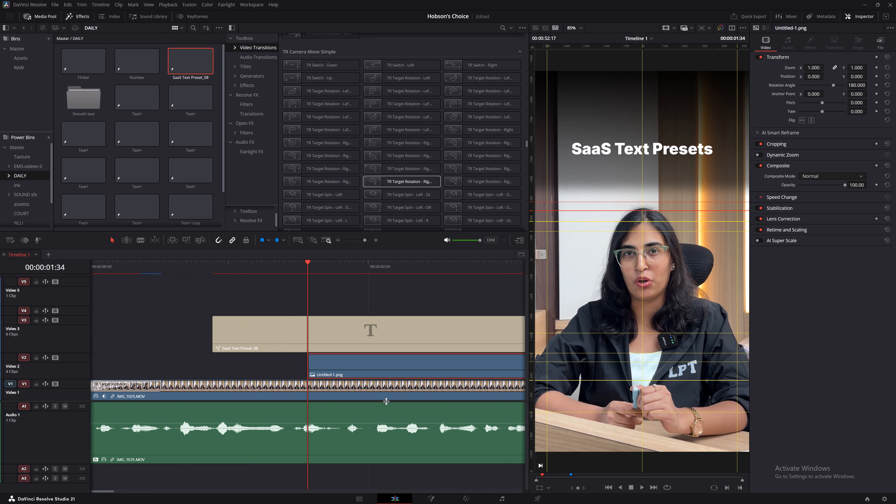
left_click_drag(308, 367, 0, 347)
left_click_drag(98, 263, 63, 264)
key("space")
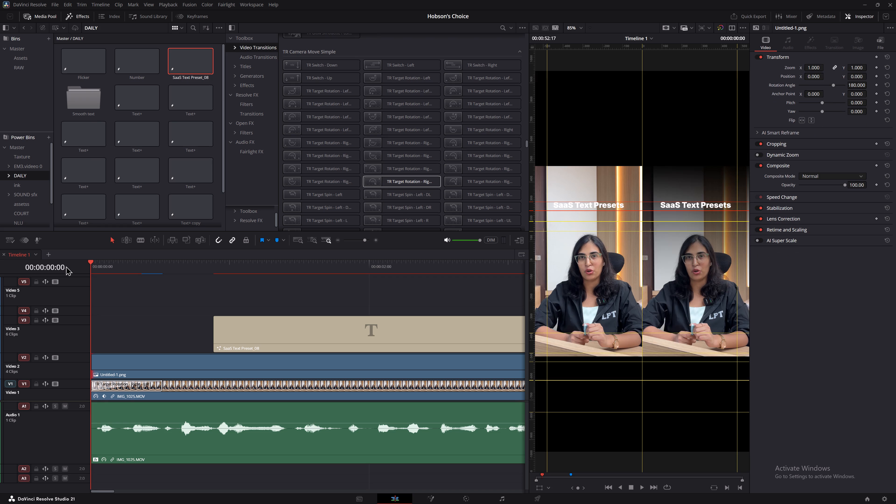
key("space")
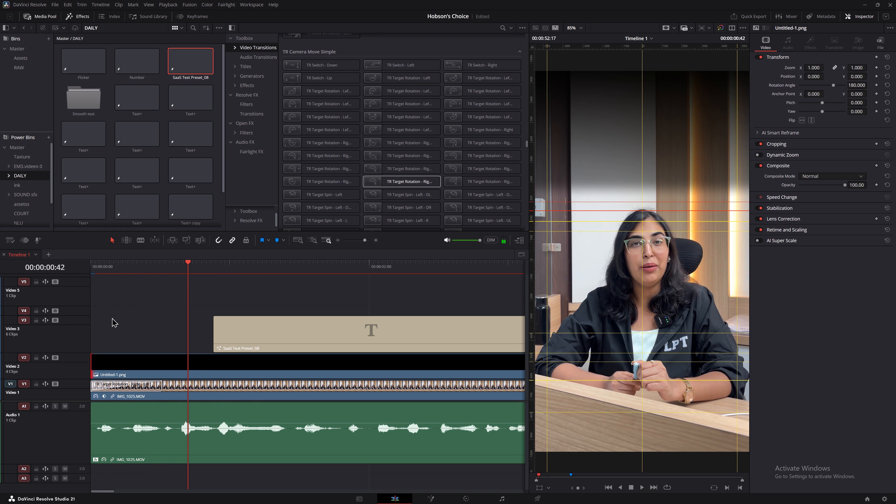
key("space")
key("space")
Lower the opacity of the opening Untitled-1.png overlay on Video 2 to 79.40.
left_click(108, 362)
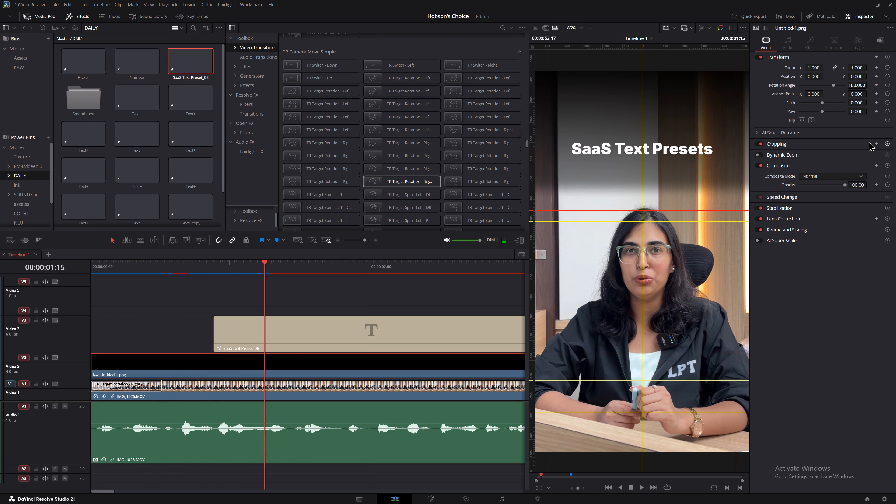
key("space")
key("space")
left_click_drag(862, 187, 826, 189)
key("space")
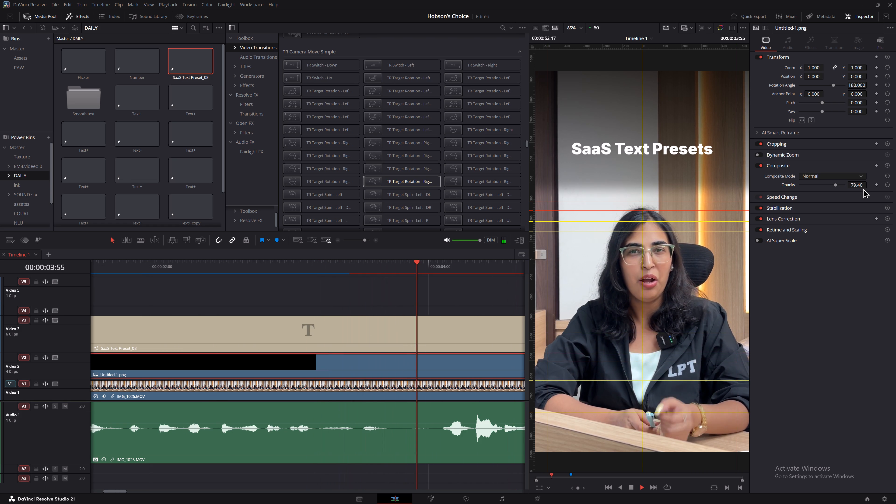
key("space")
scroll(869, 218, "down", 7, "alt")
scroll(272, 332, "down", 2, "alt")
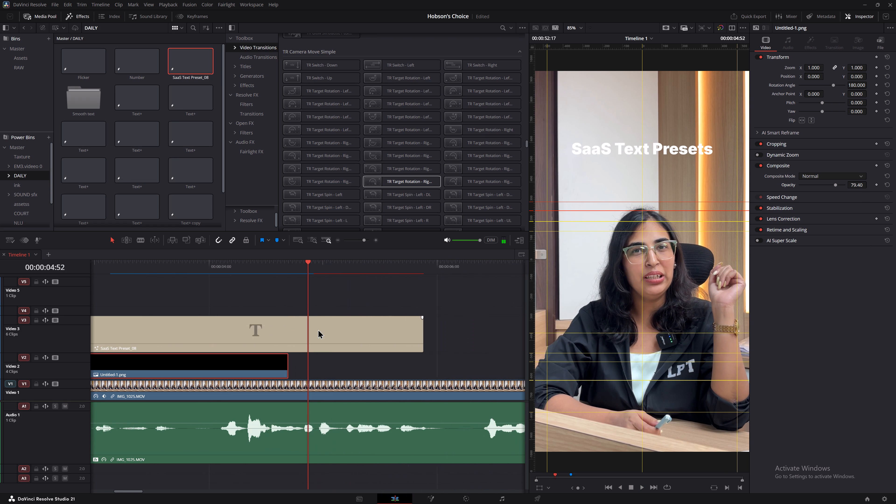
scroll(318, 329, "down", 9, "alt")
scroll(311, 326, "up", 8, "alt")
left_click_drag(296, 272, 290, 272)
left_click_drag(290, 272, 294, 272)
left_click(309, 322)
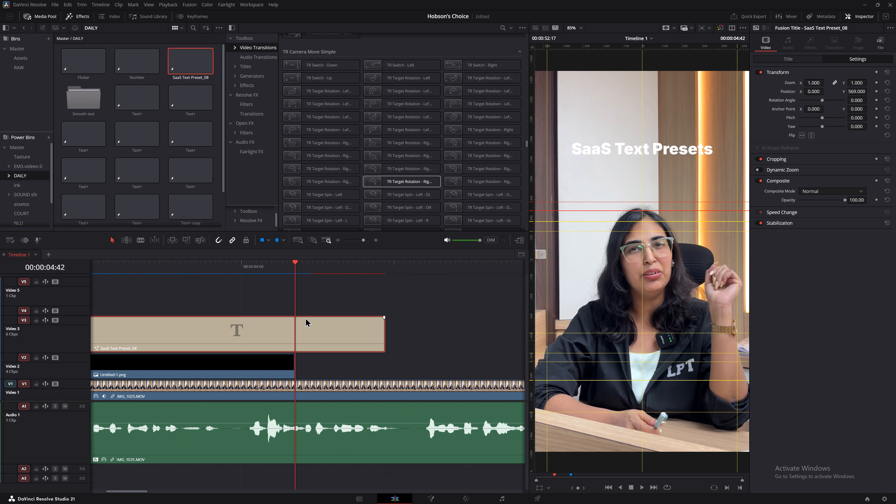
key("2")
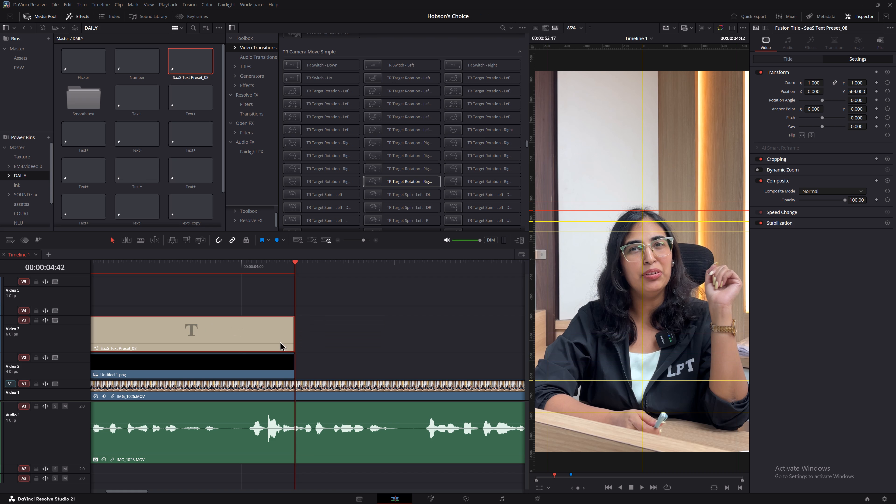
scroll(292, 339, "down", 4, "alt")
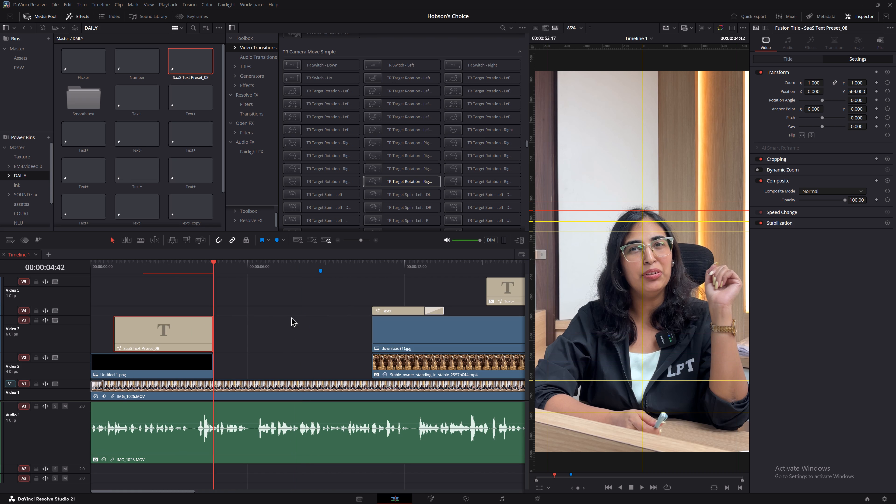
left_click_drag(120, 270, 112, 265)
key("space")
key("space")
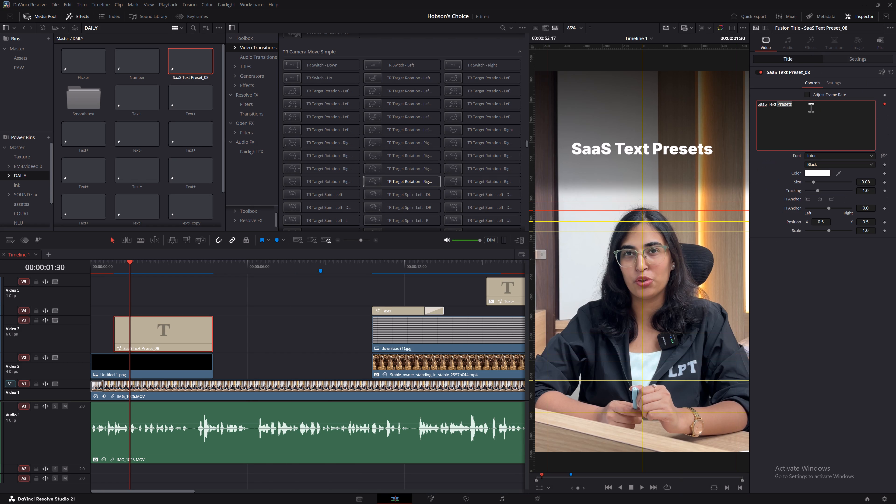
key("BackSpace")
key("ctrl+v")
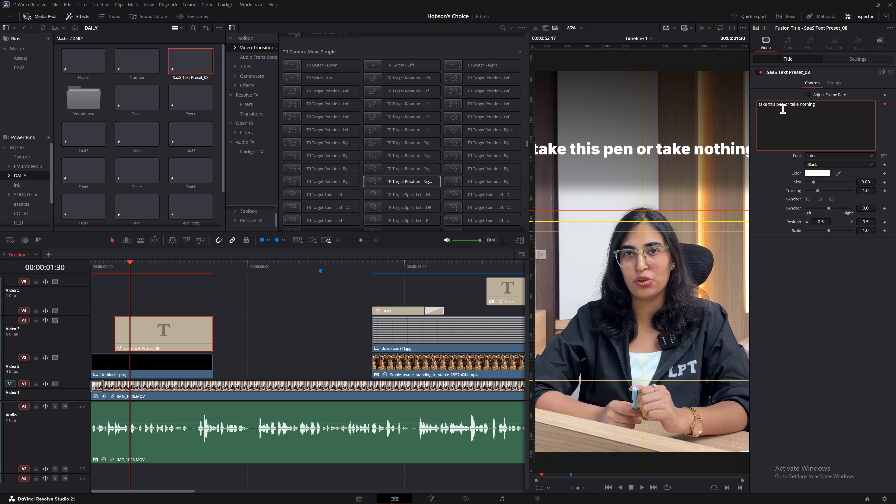
Capitalize the first word of the title text so it reads "Take this pen or take nothing".
key("ctrl+Left")
key("ctrl+Left")
key("ctrl+Left")
key("ctrl+Left")
key("ctrl+Left")
key("ctrl+Left")
key("ctrl+Left")
key("ctrl+Left")
key("ctrl+Left")
key("ctrl+Left")
key("ctrl+Left")
key("ctrl+Left")
key("ctrl+Left")
key("Right")
key("Right")
key("Right")
key("BackSpace")
key("BackSpace")
key("BackSpace")
key("BackSpace")
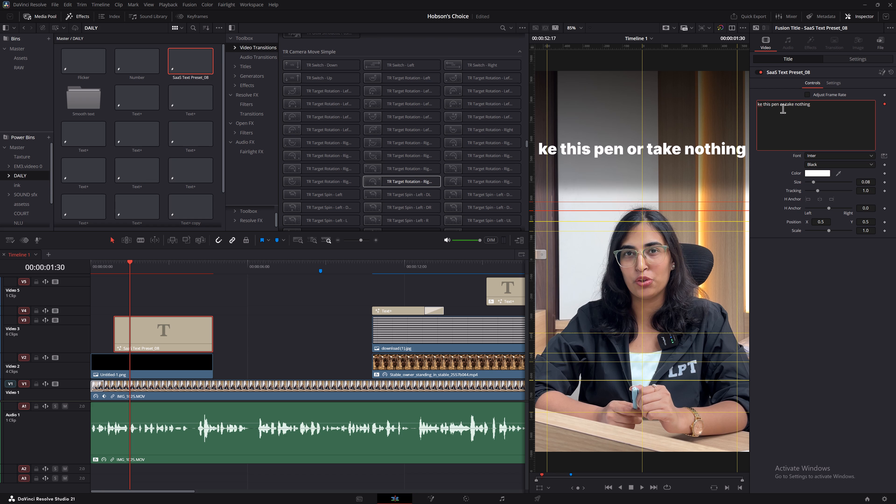
type("Ta")
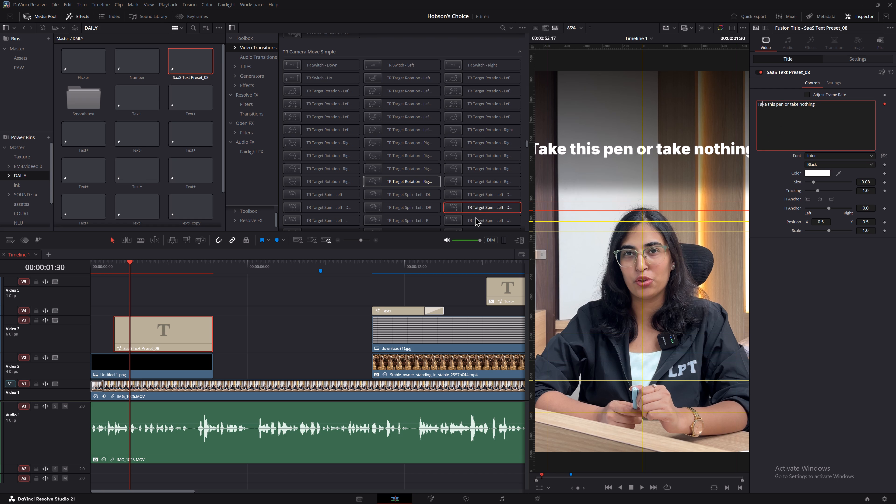
Move the title later on Video 3 to start about two seconds in, checking its timing against the speech.
left_click(101, 265)
key("space")
key("space")
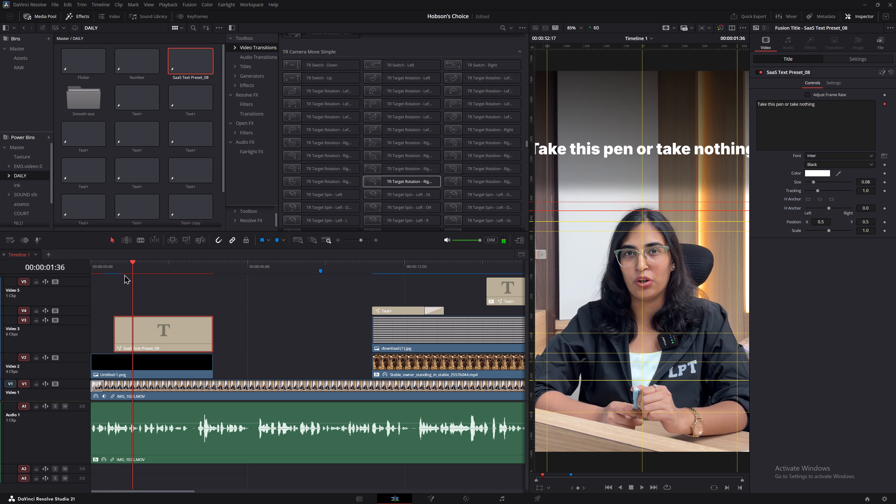
key("space")
key("space")
left_click_drag(132, 334, 161, 342)
key("space")
key("space")
Cut "or take nothing" from the title text, leaving only "Take this pen".
left_click(182, 340)
scroll(795, 196, "up", 5, "alt")
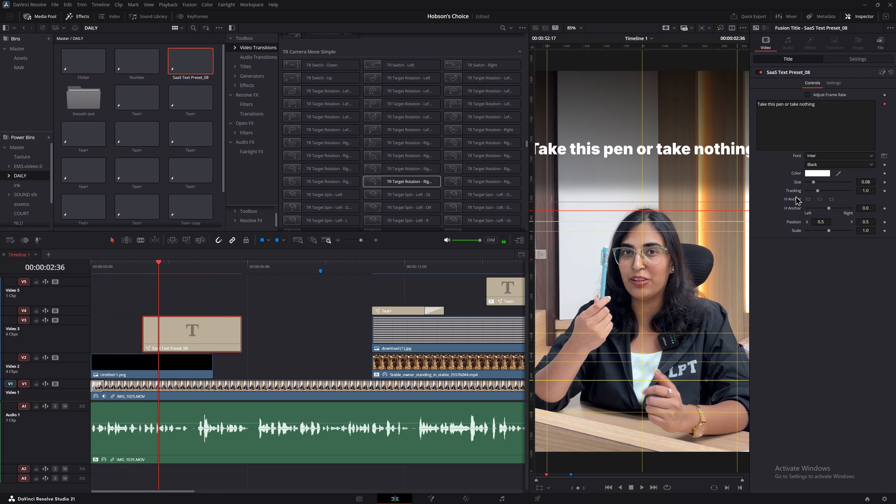
left_click_drag(785, 104, 818, 104)
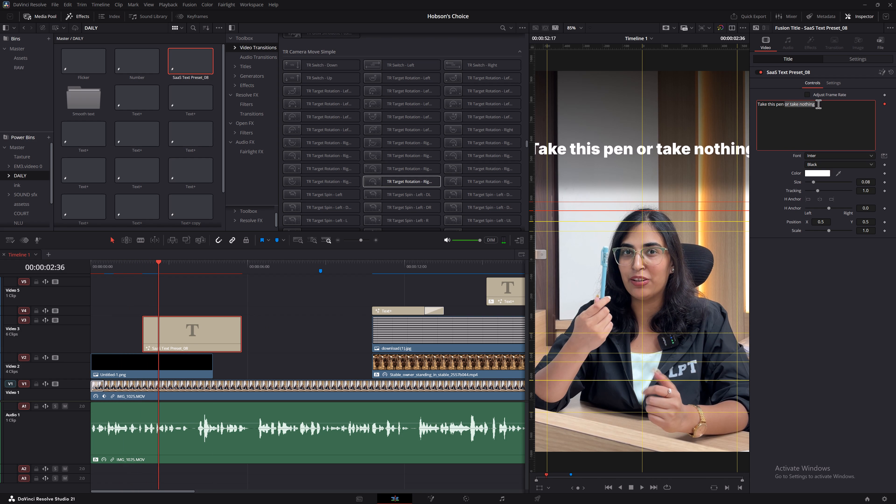
left_click_drag(818, 104, 821, 104)
key("ctrl+x")
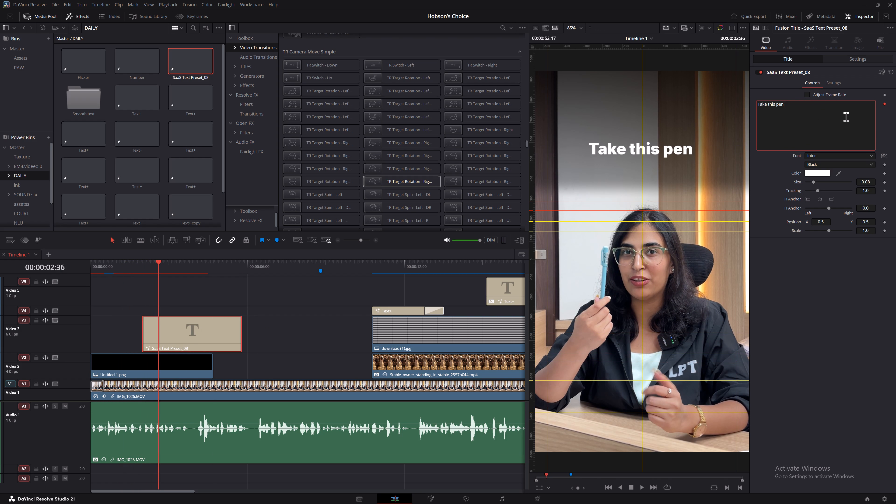
key("BackSpace")
Style the "Take this pen" title with size 0.1289, tracking 0.978 and the Georgia font.
left_click_drag(870, 180, 495, 175)
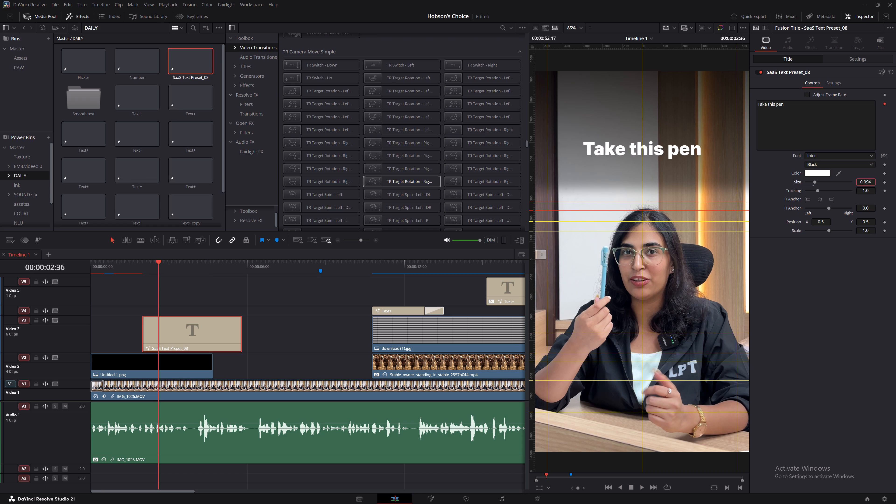
left_click_drag(495, 175, 595, 167)
left_click_drag(870, 191, 867, 191)
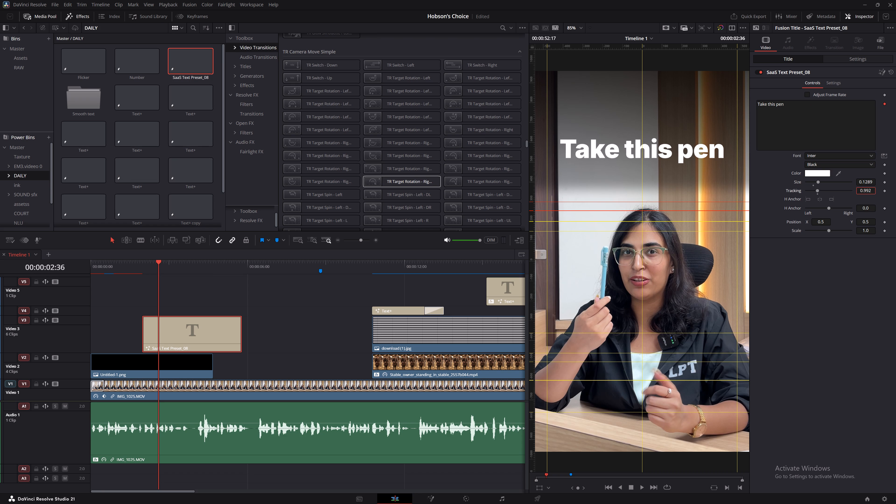
left_click_drag(867, 191, 862, 192)
left_click(827, 157)
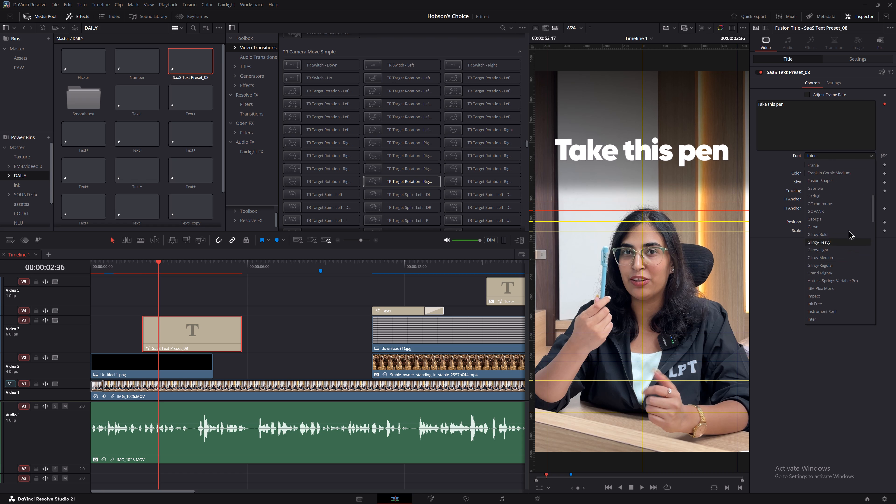
left_click(848, 216)
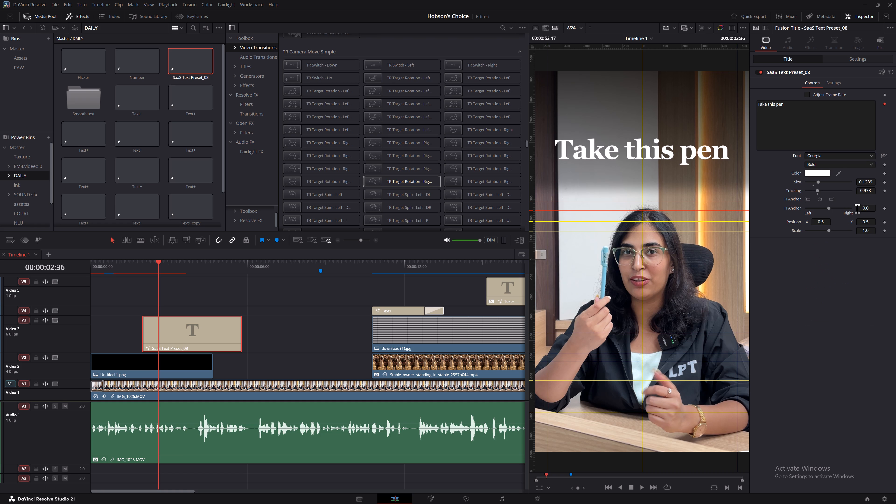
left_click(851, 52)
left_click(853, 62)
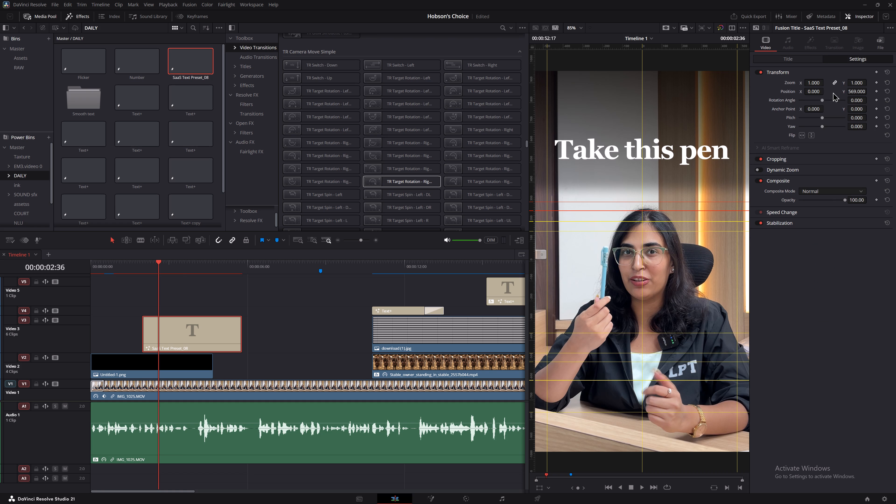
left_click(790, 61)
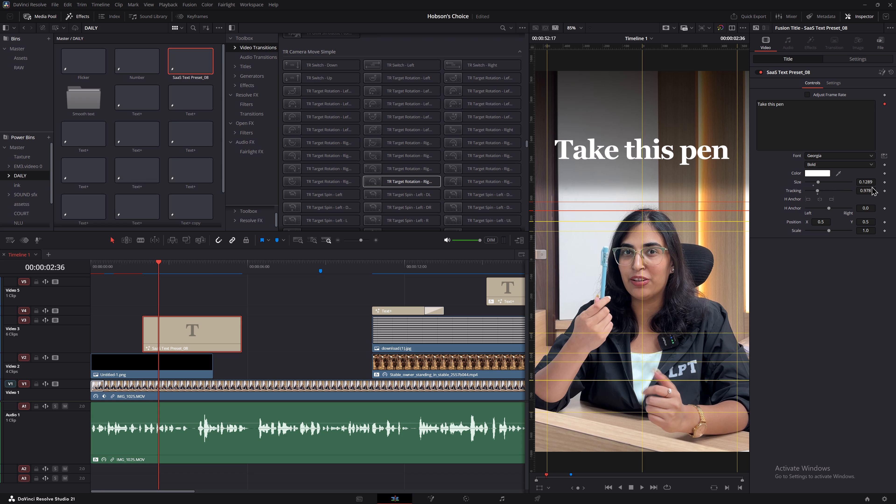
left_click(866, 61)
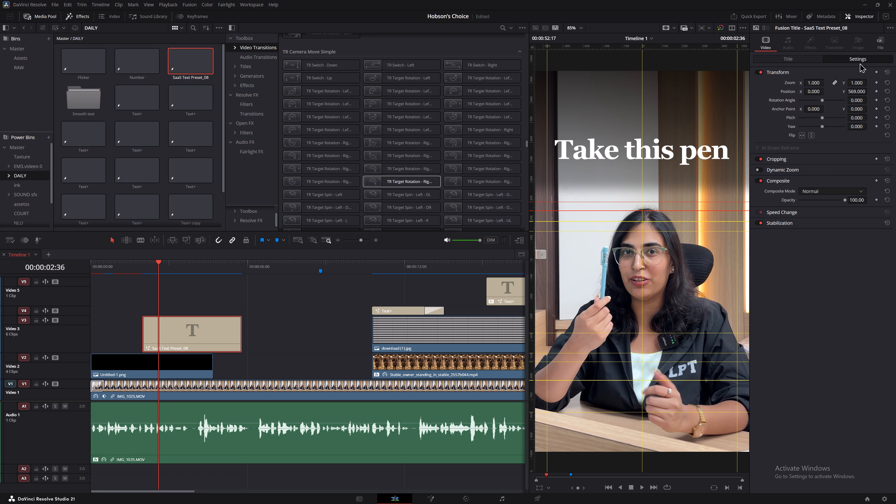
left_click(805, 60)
Duplicate the "Take this pen" title onto Video 4, directly above the original on Video 3.
left_click(123, 268)
key("space")
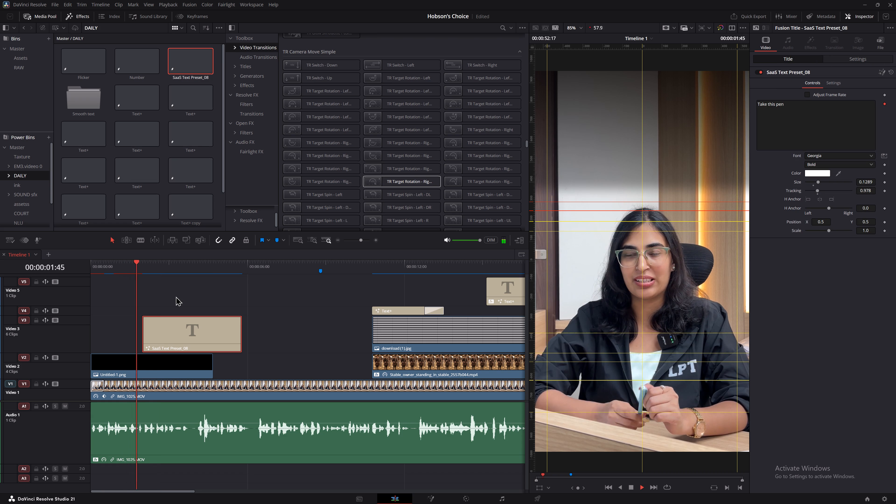
key("space")
left_click(169, 330)
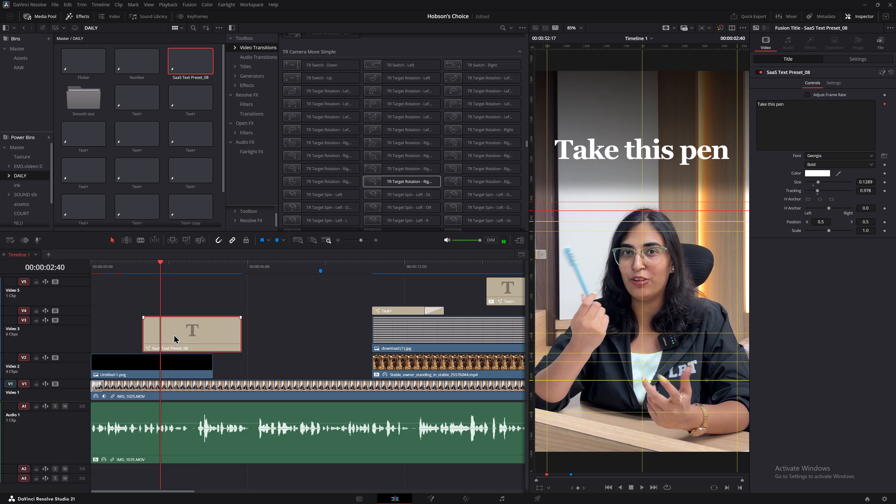
scroll(174, 333, "up", 6, "alt")
left_click_drag(270, 336, 271, 310, "alt")
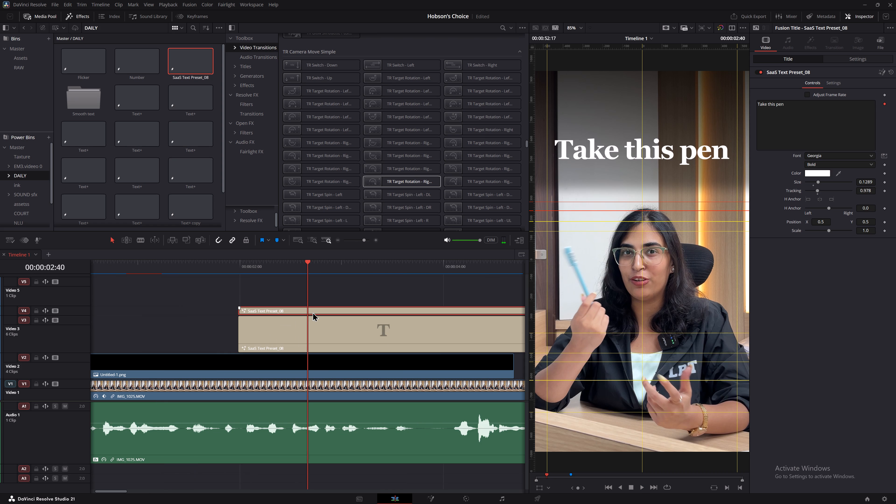
Undo the duplication of the "Take this pen" title onto Video 4.
key("ctrl+z")
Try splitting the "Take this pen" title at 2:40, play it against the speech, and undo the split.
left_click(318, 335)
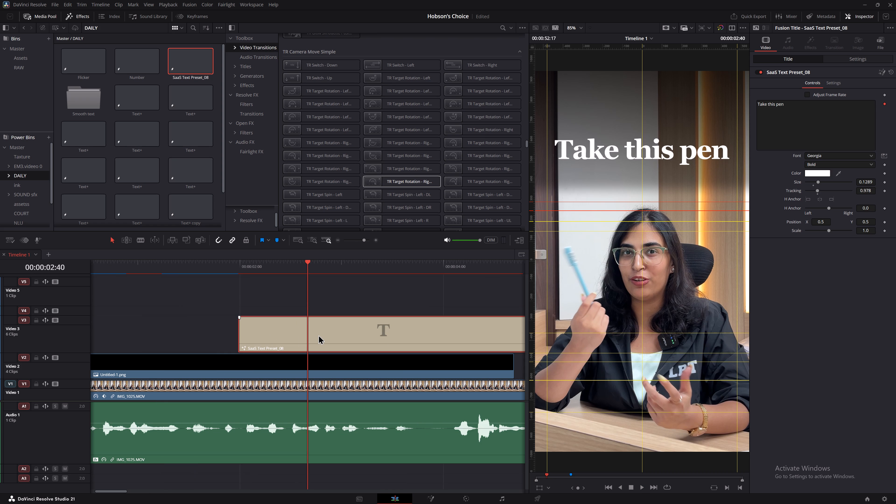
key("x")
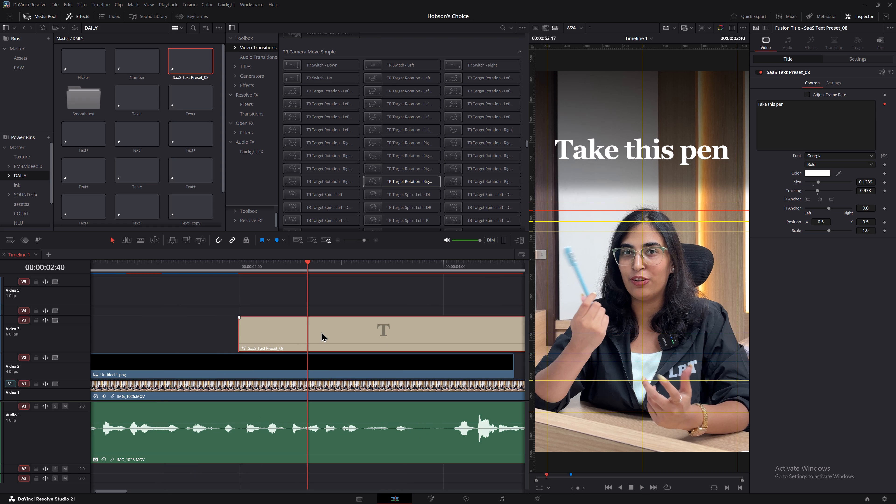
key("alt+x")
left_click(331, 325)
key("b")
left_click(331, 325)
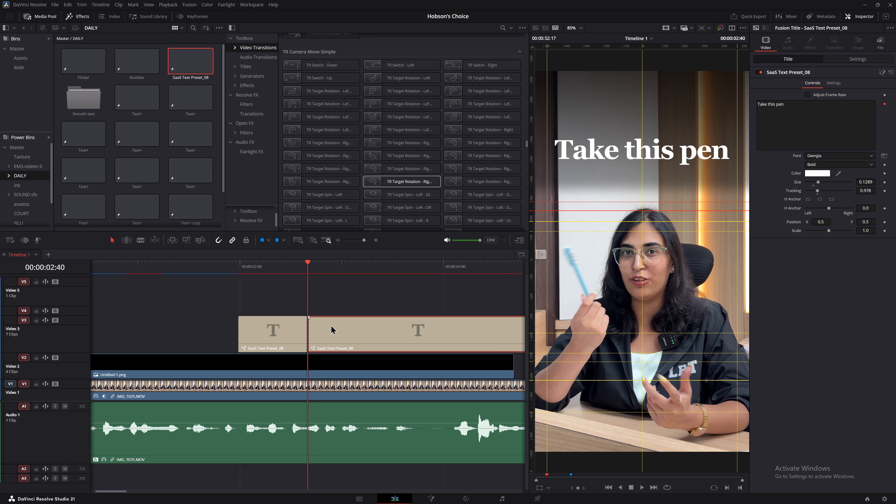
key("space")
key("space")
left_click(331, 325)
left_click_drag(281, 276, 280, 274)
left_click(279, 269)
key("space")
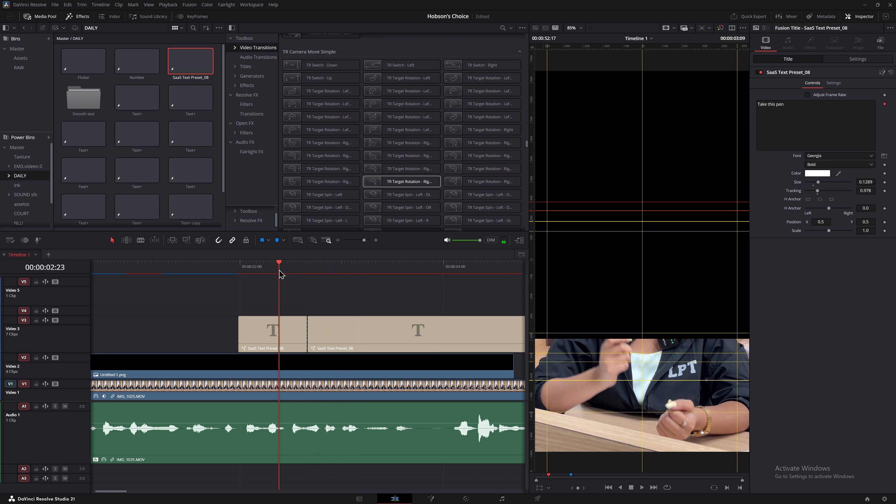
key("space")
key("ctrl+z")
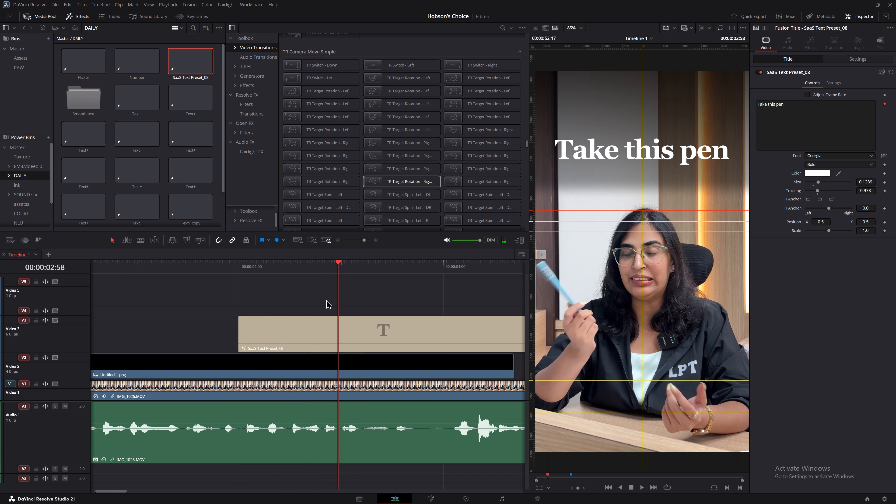
Trim the end of the "Take this pen" title on Video 3 to 3:10, following the speech.
left_click(326, 299)
left_click(294, 261)
key("space")
key("space")
left_click(368, 311)
left_click(374, 322)
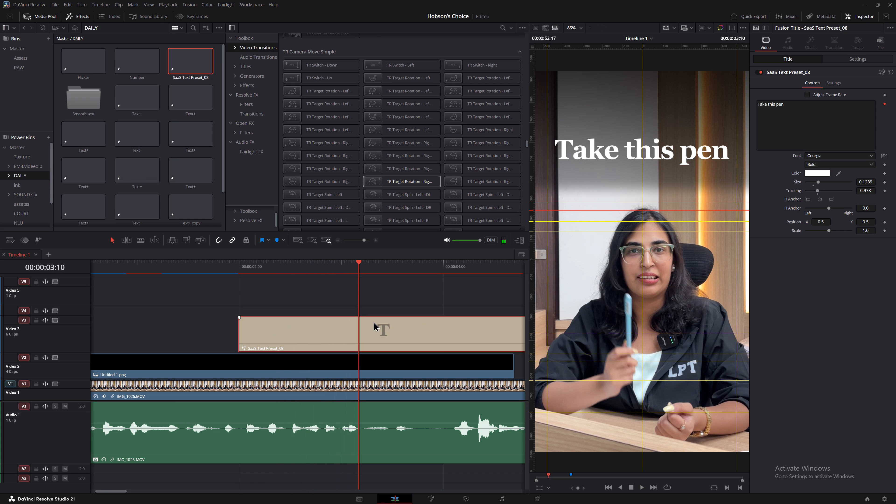
key("2")
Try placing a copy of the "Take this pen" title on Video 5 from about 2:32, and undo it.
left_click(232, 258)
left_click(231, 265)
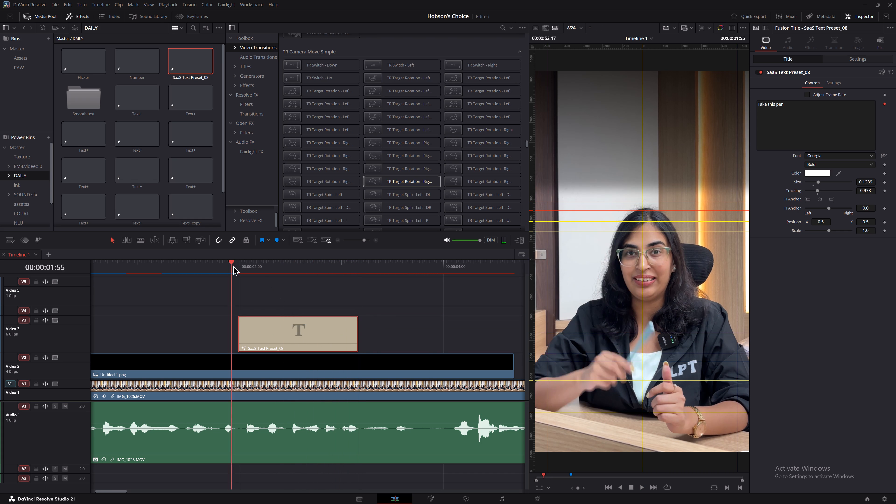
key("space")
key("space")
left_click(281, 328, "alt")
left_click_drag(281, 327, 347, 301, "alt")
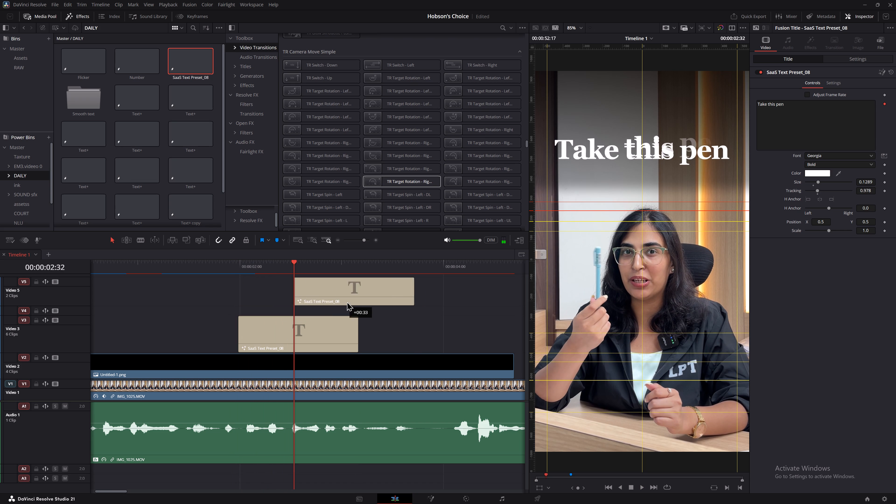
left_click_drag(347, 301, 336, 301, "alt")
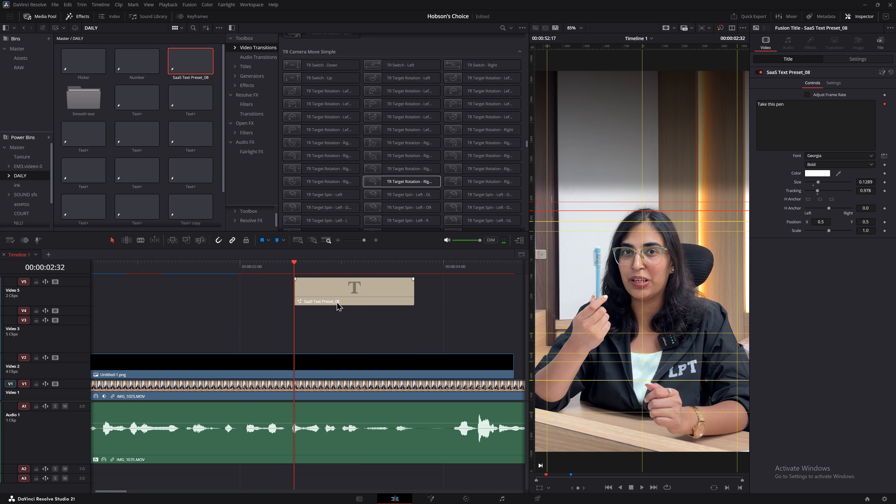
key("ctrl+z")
Make the Video 4 track taller and, after trying the title there, reposition it on Video 3 to start at about 2:03.
left_click_drag(75, 307, 73, 287)
left_click(278, 341)
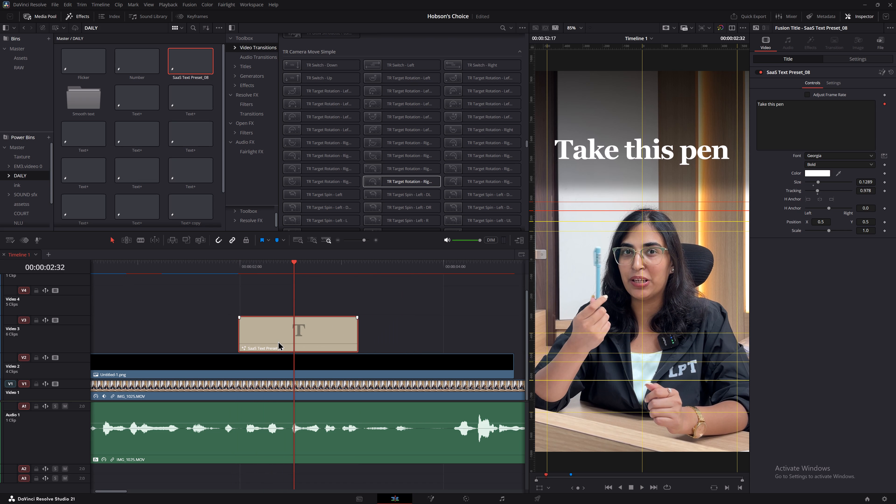
left_click_drag(278, 338, 337, 303, "alt")
key("space")
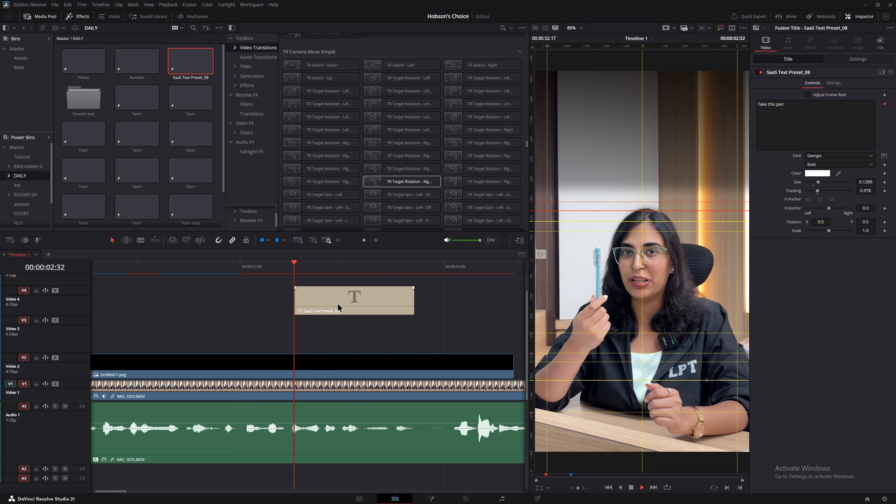
key("space")
left_click(337, 303)
left_click_drag(337, 303, 291, 346)
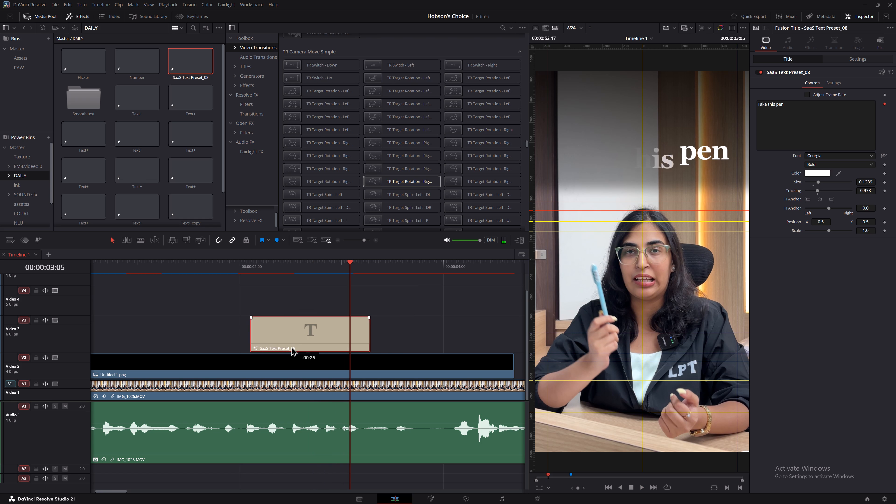
left_click_drag(291, 346, 287, 346)
Duplicate the "Take this pen" title onto Video 4 starting at 2:41, timing it by playing the speech.
left_click_drag(239, 277, 231, 270)
key("space")
left_click(231, 270)
key("space")
key("space")
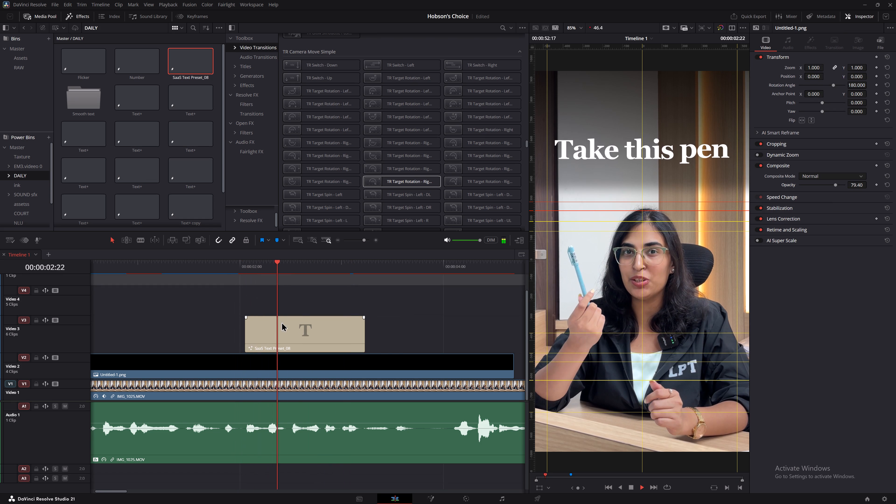
key("space")
left_click(285, 327)
left_click_drag(285, 327, 347, 296, "alt")
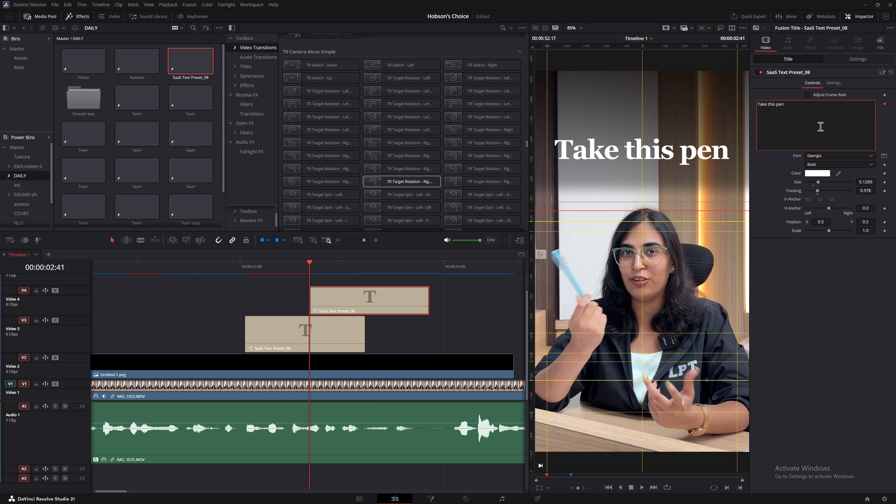
left_click(820, 127)
key("BackSpace")
key("BackSpace")
key("BackSpace")
key("BackSpace")
key("BackSpace")
key("BackSpace")
key("BackSpace")
key("BackSpace")
key("BackSpace")
key("BackSpace")
key("BackSpace")
key("BackSpace")
key("BackSpace")
key("BackSpace")
key("BackSpace")
key("BackSpace")
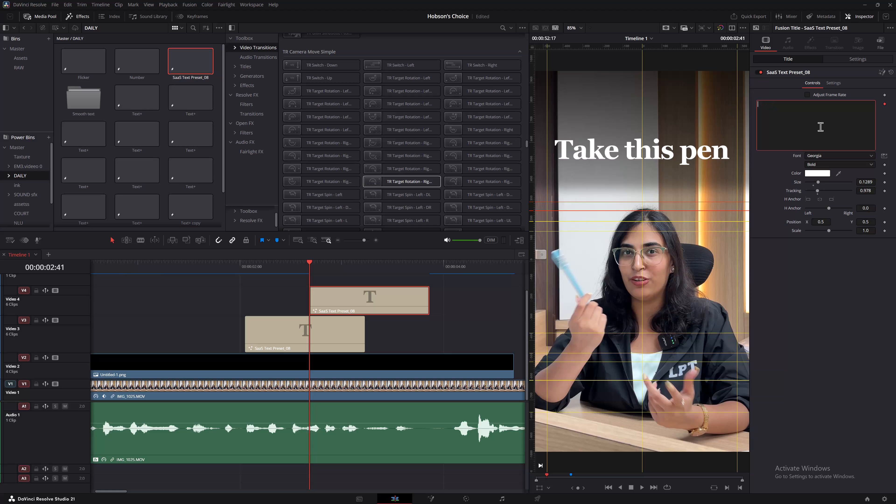
key("ctrl+c")
key("ctrl+v")
key("ctrl+Left")
key("ctrl+Down")
key("ctrl+Left")
key("ctrl+Left")
key("BackSpace")
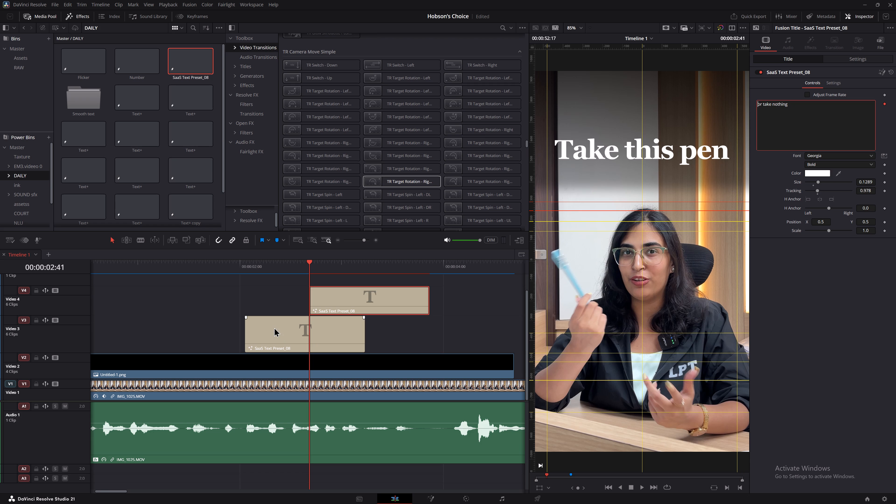
Trim the end of the "Take this pen" title to just past the start of the "or take nothing" title, checking playback.
left_click(235, 272)
key("space")
key("space")
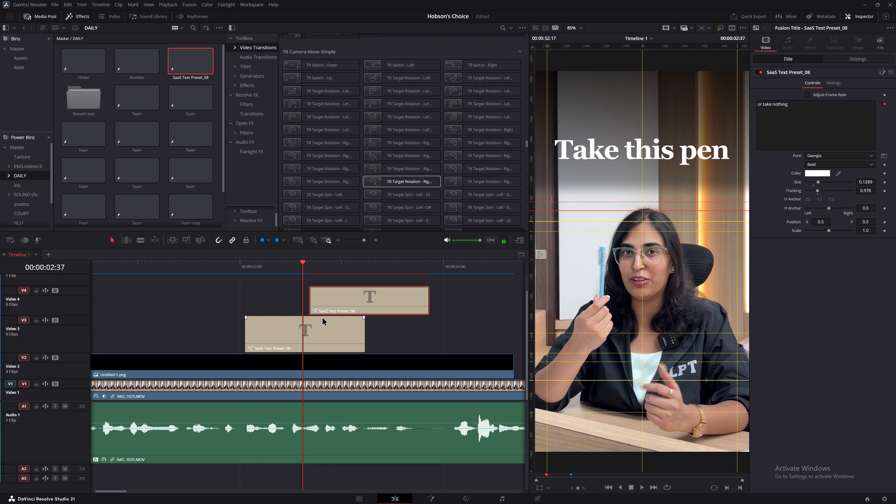
key("space")
key("space")
left_click_drag(362, 343, 336, 345)
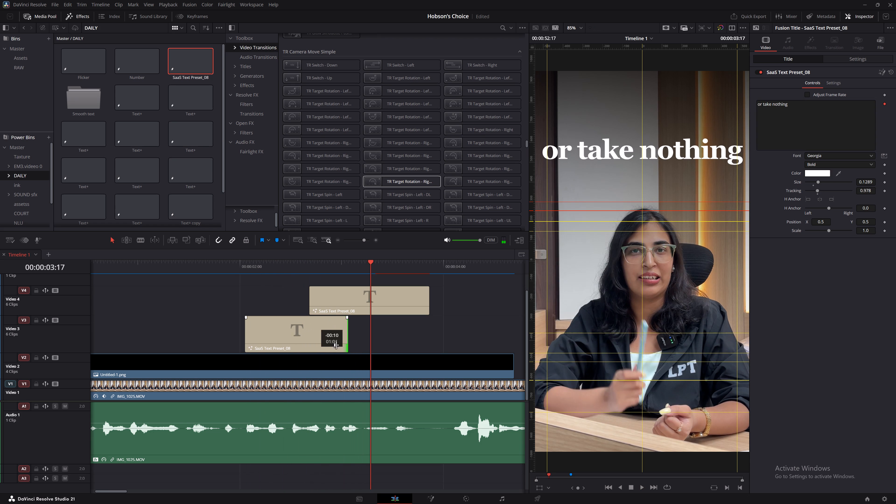
left_click_drag(336, 345, 311, 350)
left_click(257, 267)
key("space")
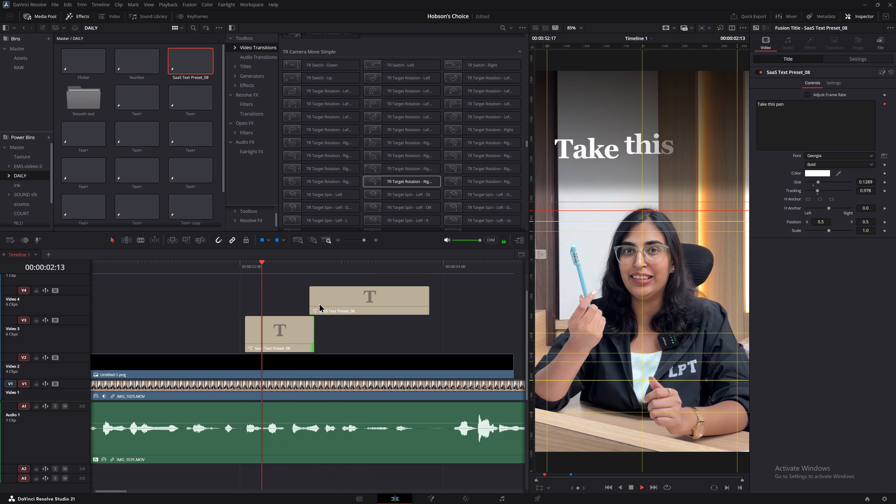
key("space")
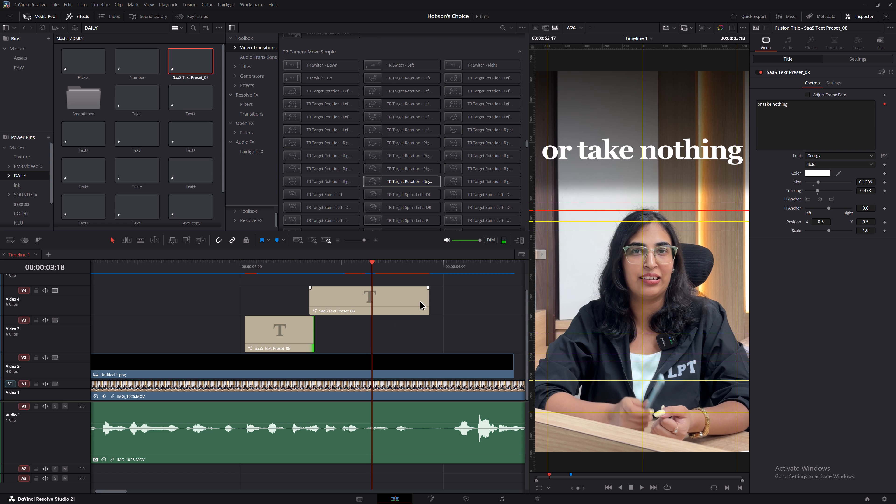
Play through the end of the "or take nothing" title and the following speech to check the timing.
left_click(411, 299)
key("space")
key("space")
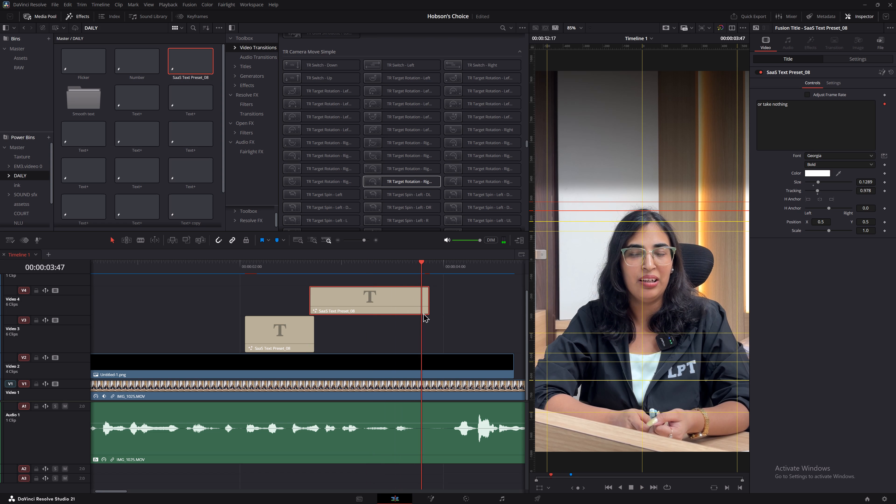
left_click(426, 309)
key("space")
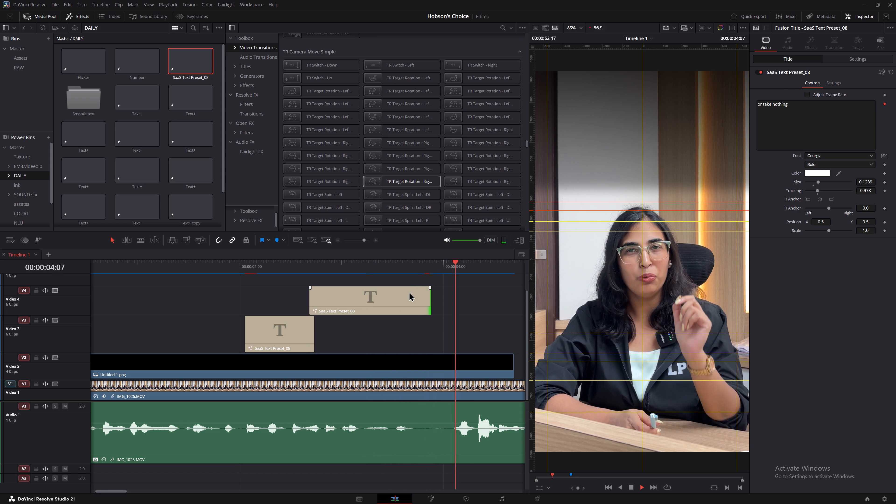
key("space")
key("space")
middle_click_drag(466, 339, 342, 333)
key("space")
key("space")
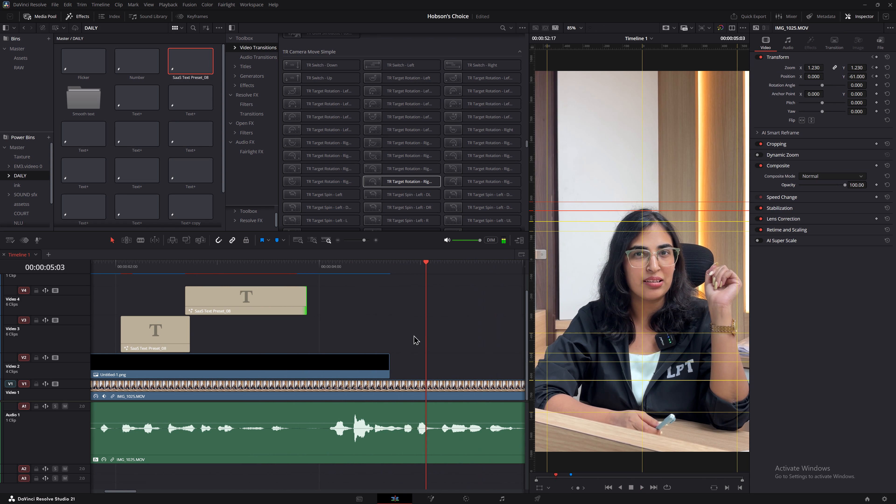
Add Position and Zoom keyframes to the talking-head clip IMG_1035.MOV at 4:05.
key("space")
left_click_drag(337, 266, 328, 267)
left_click(343, 385)
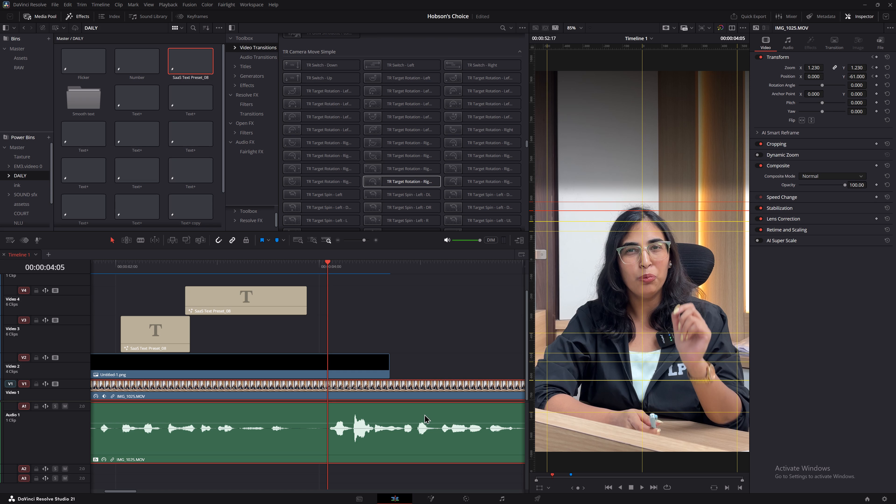
left_click(877, 76)
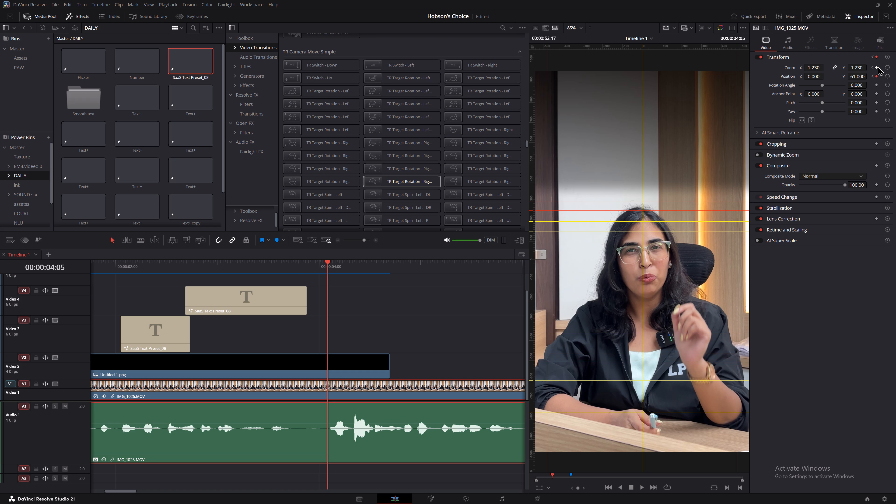
left_click(878, 66)
Add a fade-out of about 0.7 seconds to the end of the Untitled-1.png gradient overlay on Video 2 and play it back.
key("space")
scroll(441, 342, "down", 5, "alt")
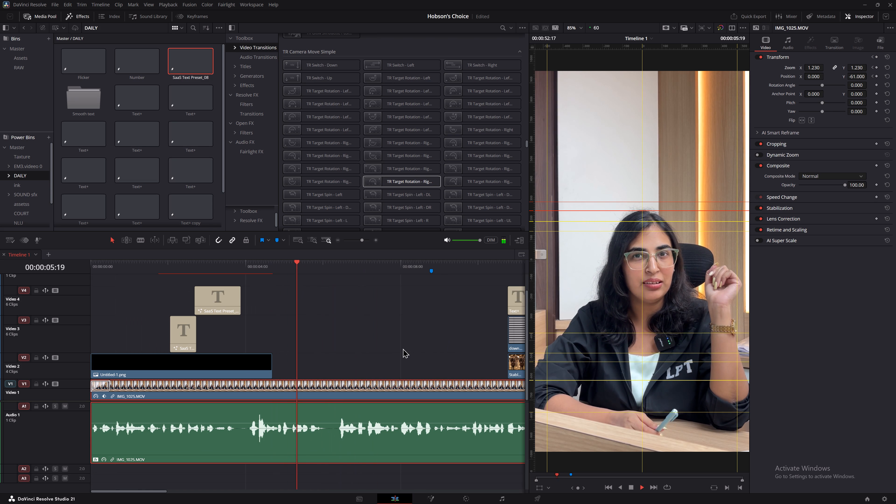
key("space")
left_click_drag(272, 354, 243, 355)
left_click(240, 264)
key("space")
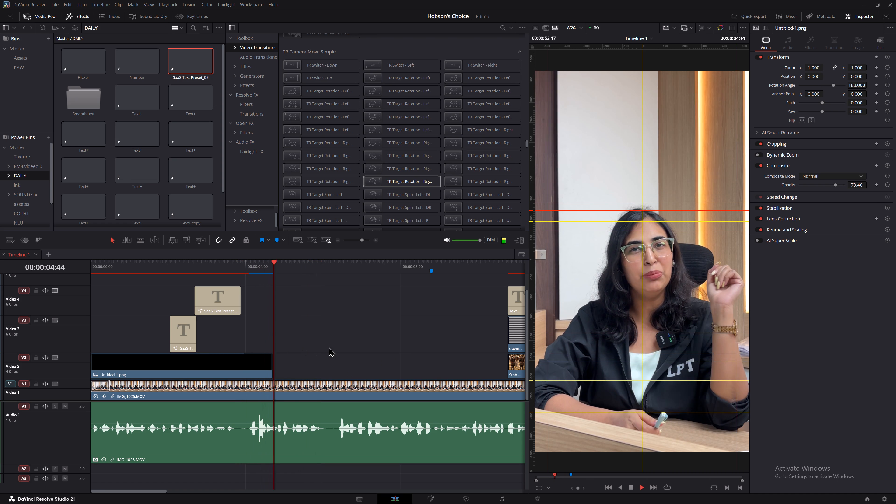
Add Position and Zoom keyframes to the talking-head clip at 6:24 and reset them there to zoom 1.000 and position 0.000.
scroll(416, 330, "down", 1, "alt")
scroll(384, 331, "up", 4, "alt")
key("space")
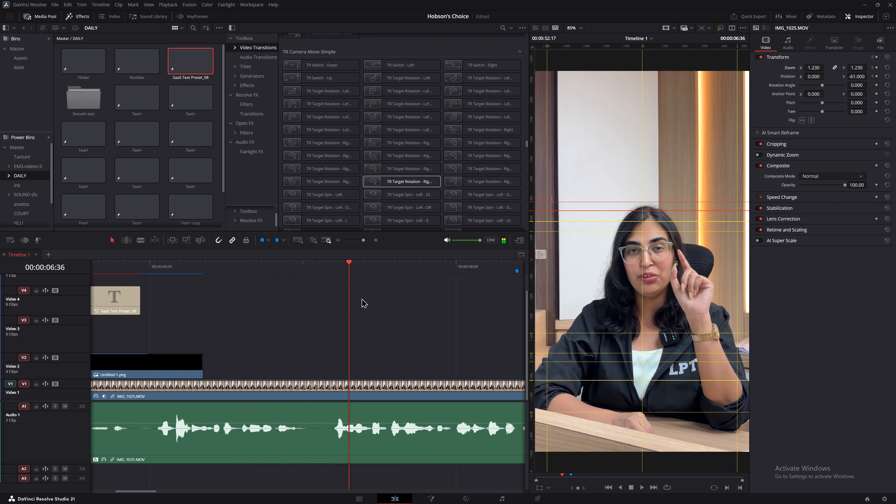
left_click_drag(341, 262, 333, 265)
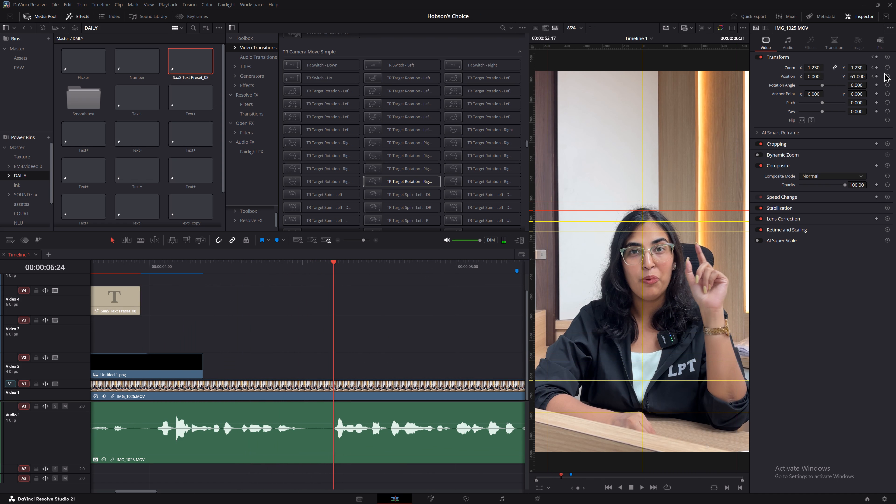
left_click(877, 75)
left_click(877, 68)
double_click(793, 68)
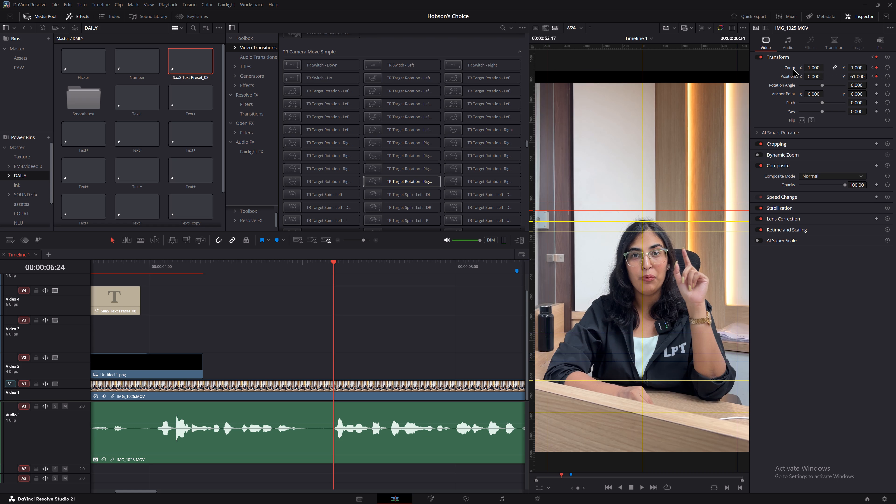
double_click(788, 77)
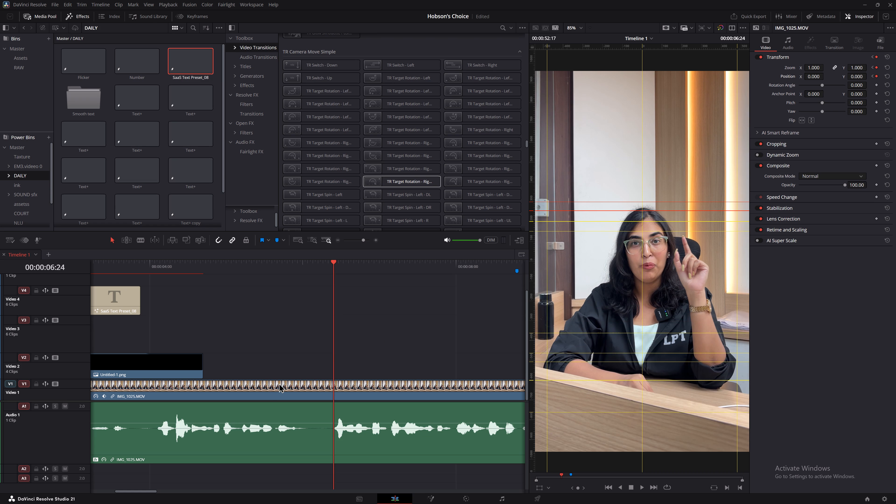
Play back the talking-head clip's zoom-out between the end of the gradient overlay and 6:24 to check the move.
left_click(197, 260)
key("space")
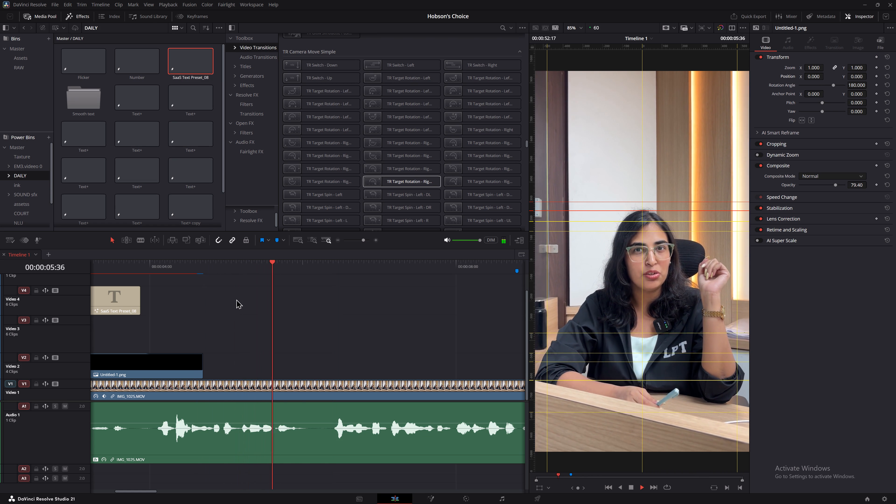
key("space")
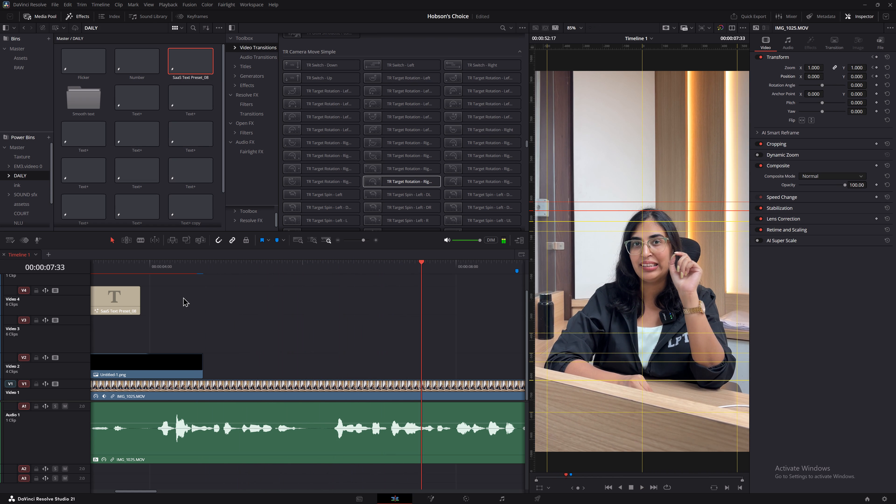
left_click_drag(173, 280, 170, 277)
left_click(168, 271)
key("space")
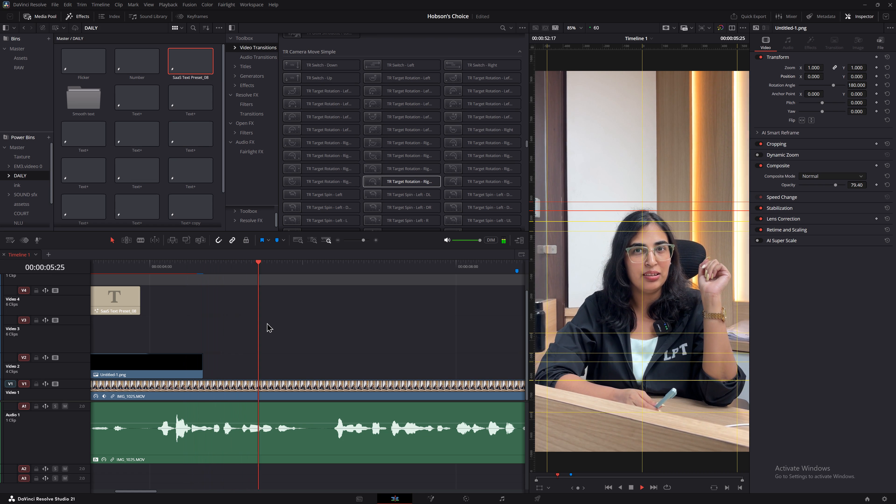
key("space")
key("space")
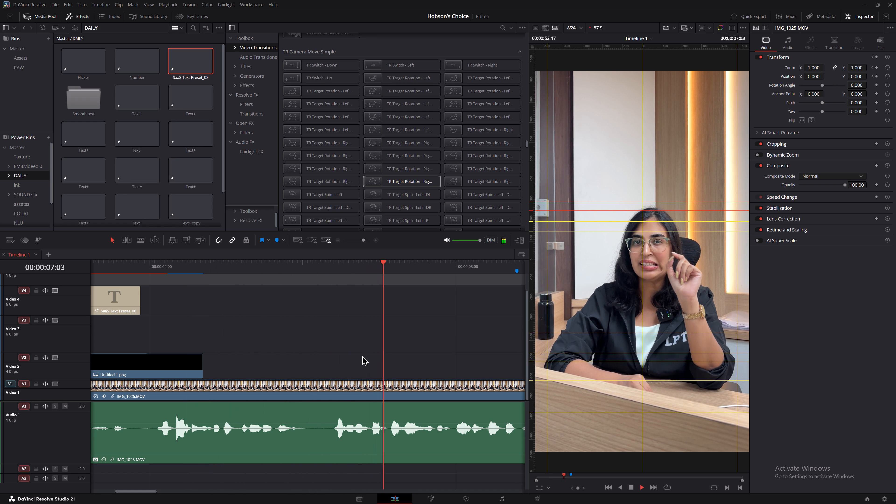
Save the project and stop playback.
scroll(363, 353, "down", 4, "alt")
key("ctrl+s")
key("ctrl+s")
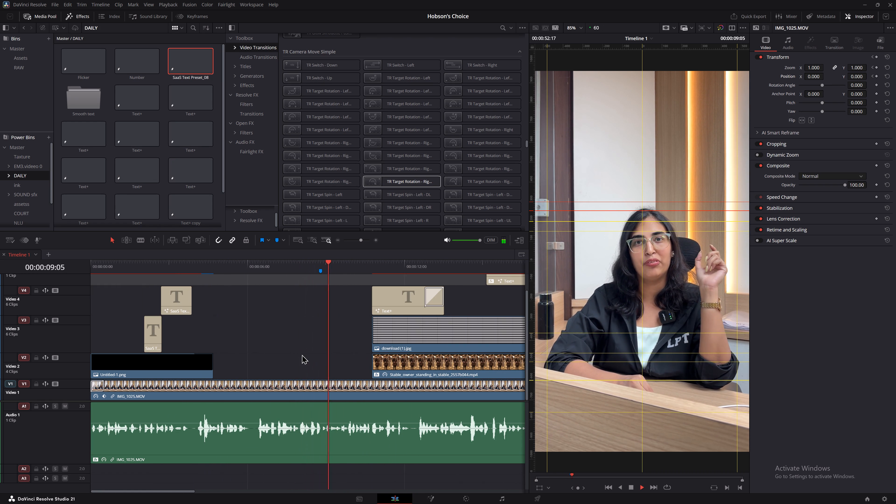
key("space")
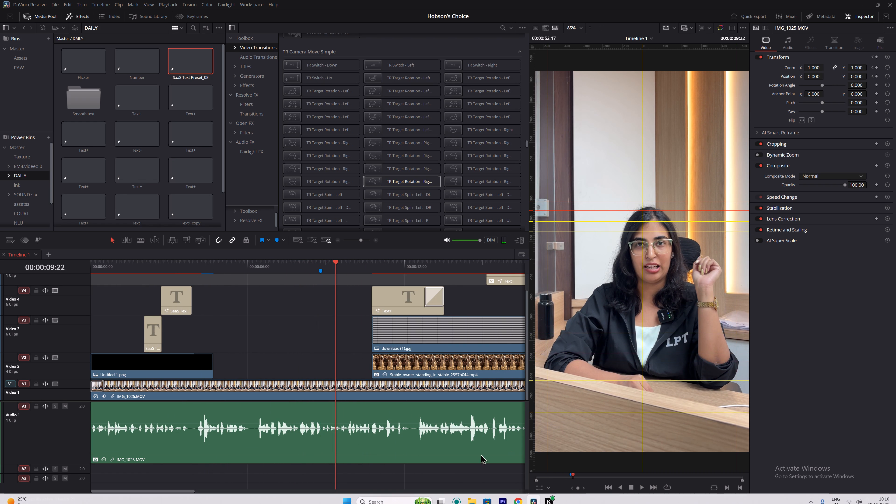
Open the UGAT 2026 project from the REEL'S project folder.
left_click(867, 499)
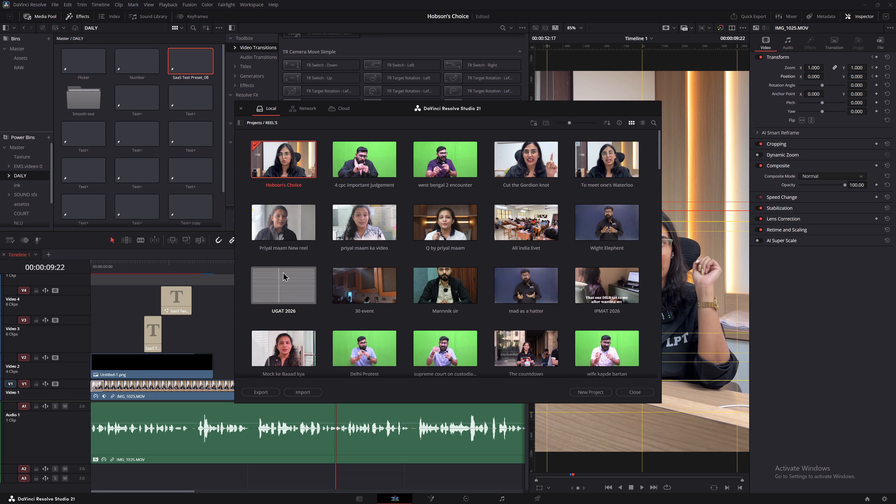
double_click(287, 276)
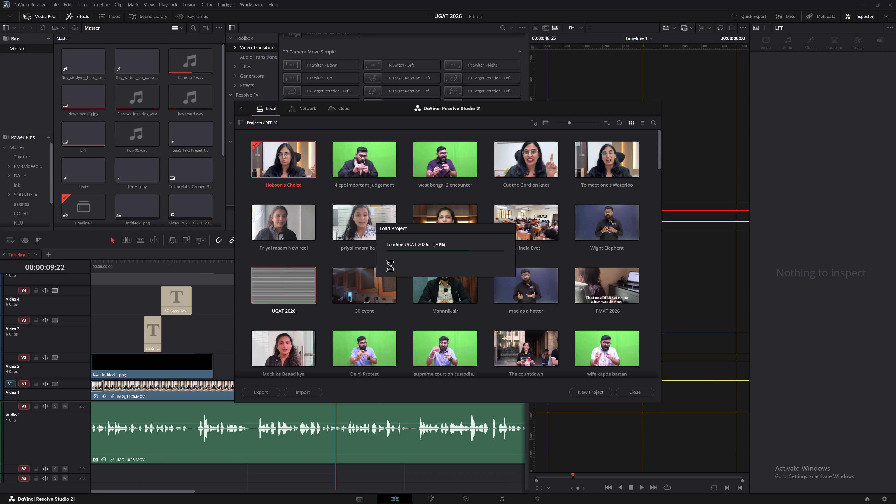
Play part of the timeline, then copy the long Florews_Inspiring.wav music clip on Audio 2.
key("space")
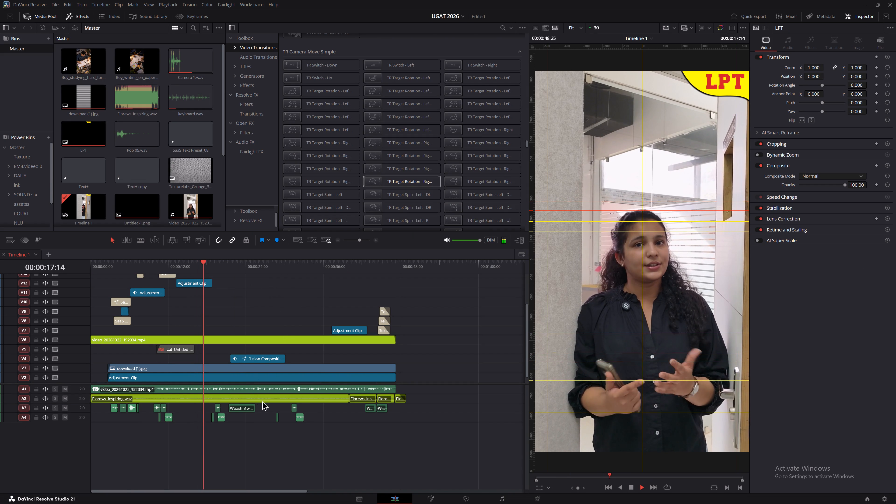
left_click(263, 400)
key("space")
left_click(264, 397)
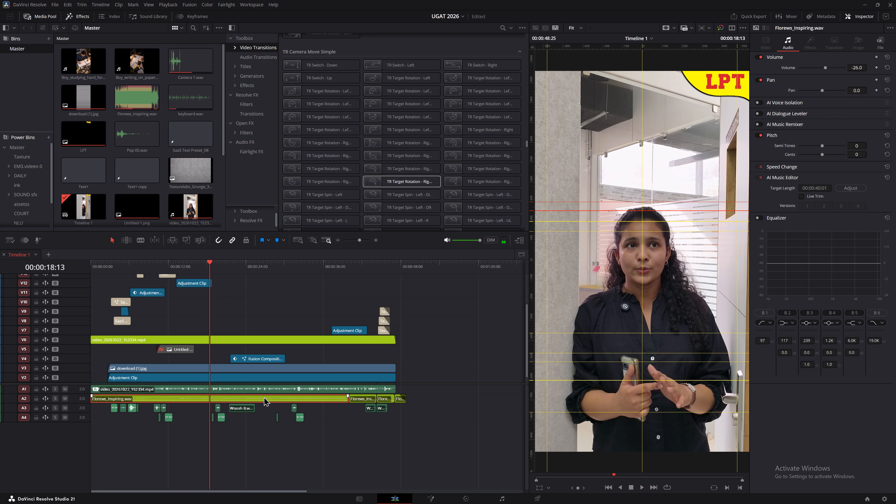
key("ctrl+c")
Switch back to the Hobson's Choice project.
left_click(453, 15)
left_click(451, 26)
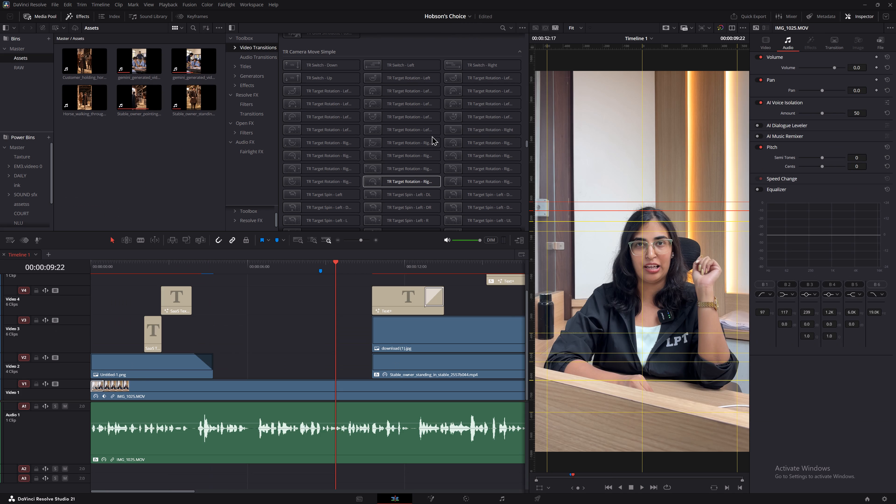
Paste the Florews_Inspiring.wav music onto Audio 2, make the track taller and move the clip to the timeline start.
scroll(308, 341, "down", 6, "alt")
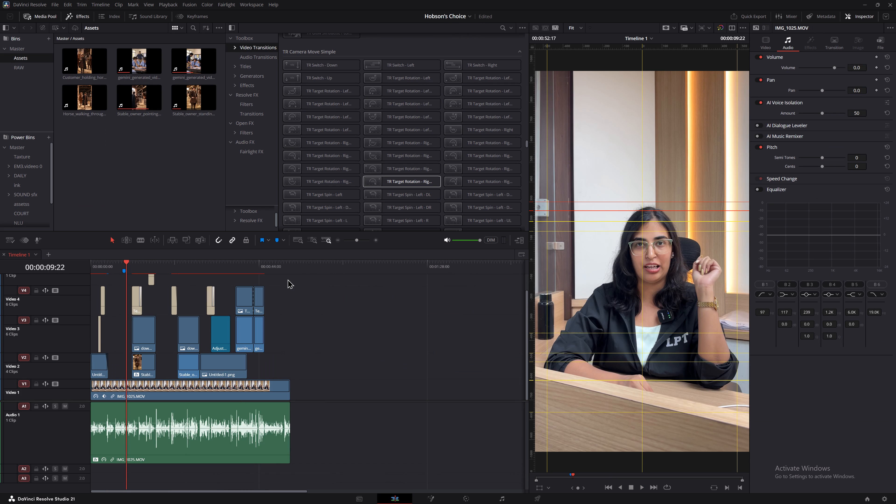
left_click(288, 271)
left_click(348, 299)
key("ctrl+v")
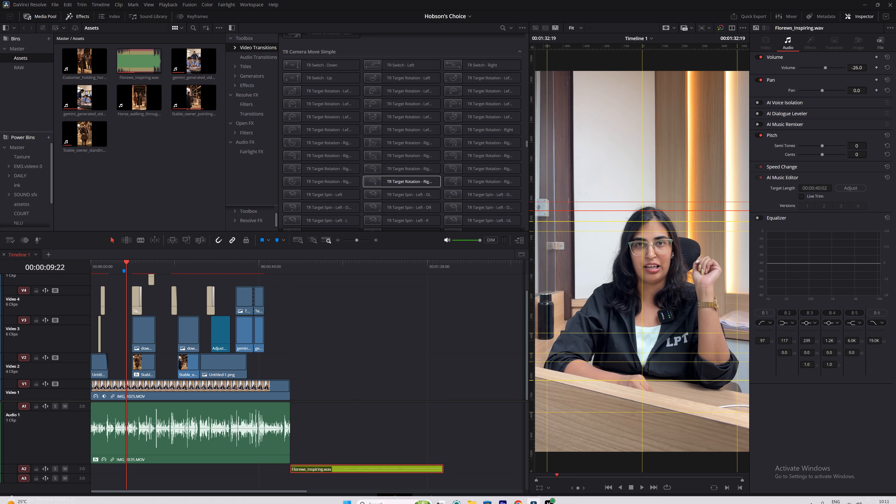
left_click_drag(69, 470, 70, 482)
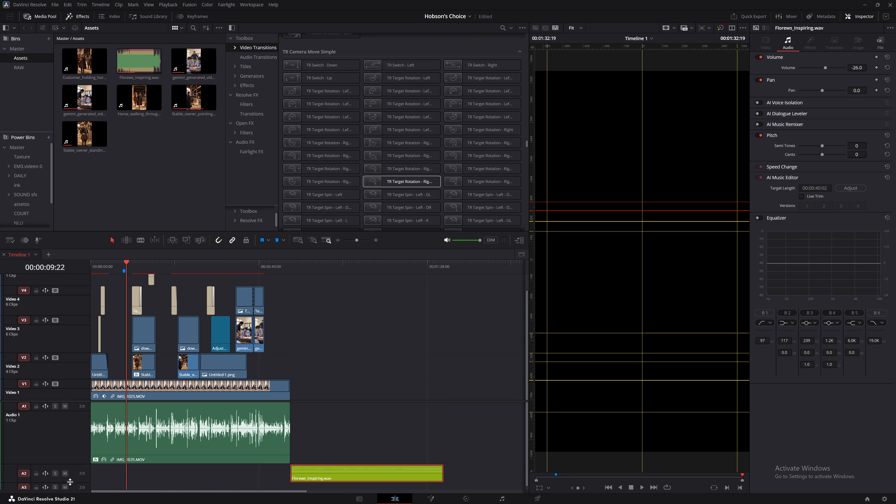
left_click_drag(70, 482, 71, 486)
left_click_drag(317, 480, 106, 472)
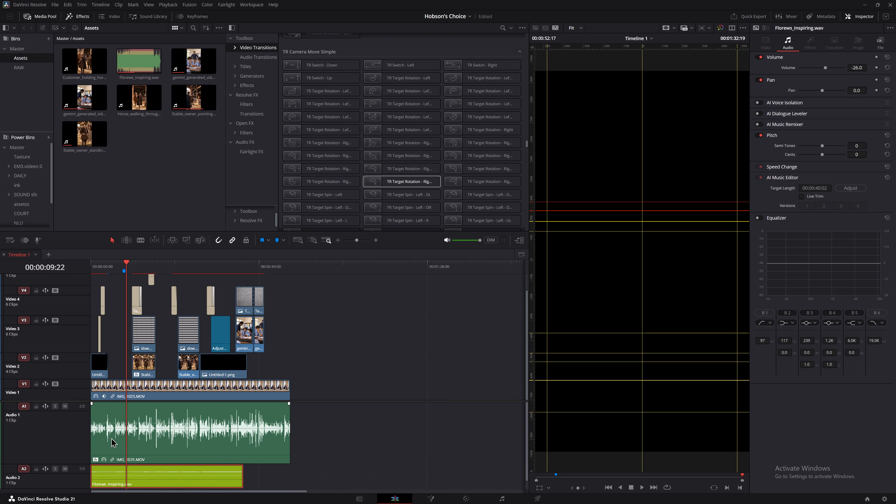
Listen to the start of the music, then extend its end to about 54:29, just past the talking-head clip's end.
left_click_drag(90, 260, 80, 260)
key("space")
left_click_drag(94, 266, 84, 268)
key("space")
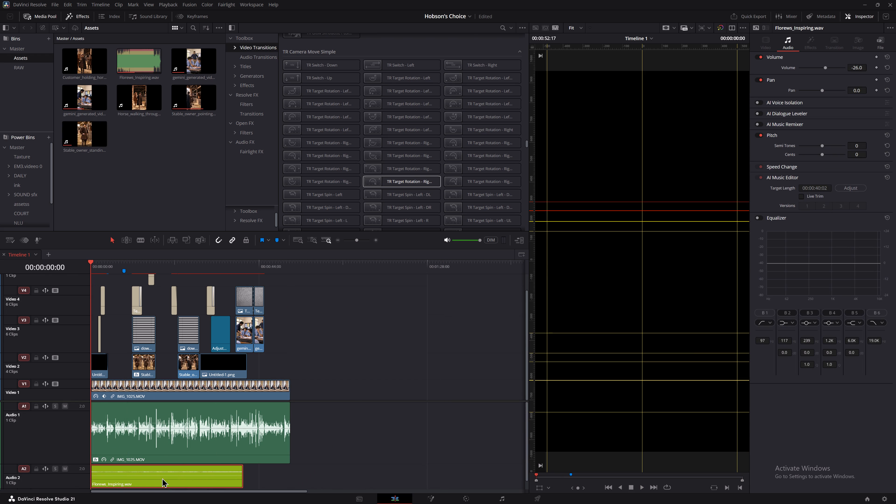
key("space")
left_click_drag(241, 480, 292, 477)
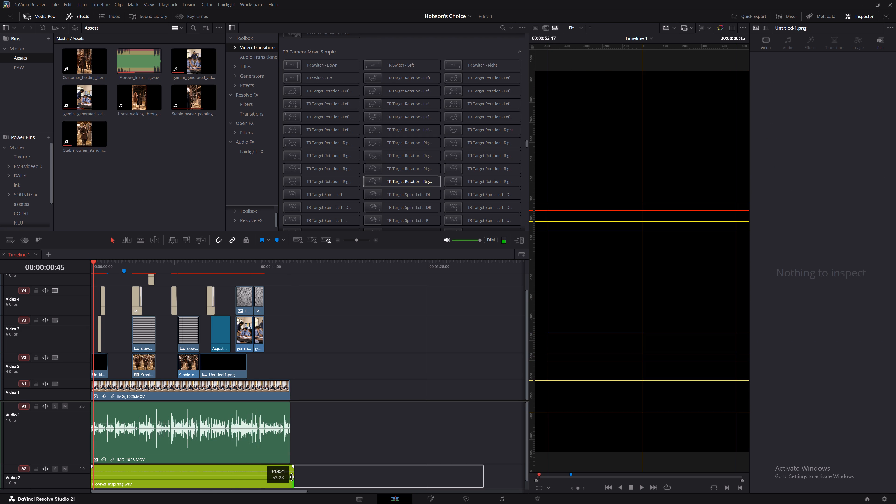
left_click_drag(292, 477, 296, 477)
Add a short fade-out to the end of the music clip and sample the mix at about 41:40.
left_click_drag(298, 466, 289, 466)
key("space")
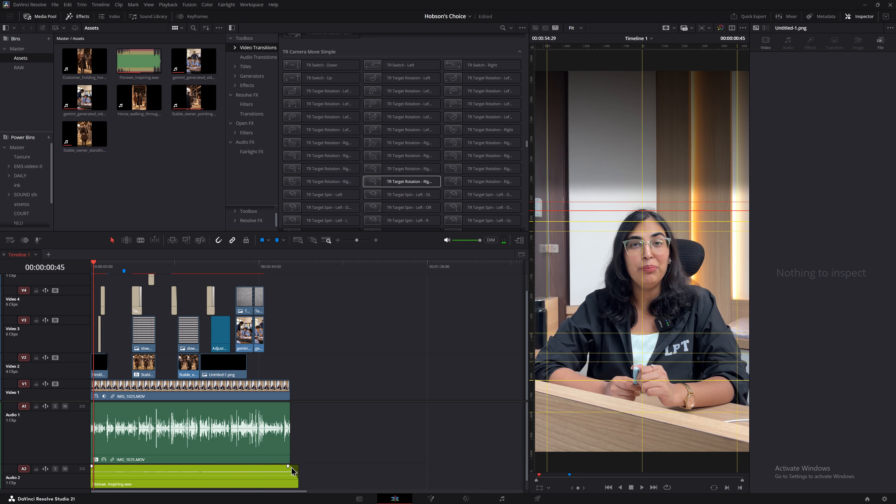
key("space")
left_click(251, 265)
key("space")
key("space")
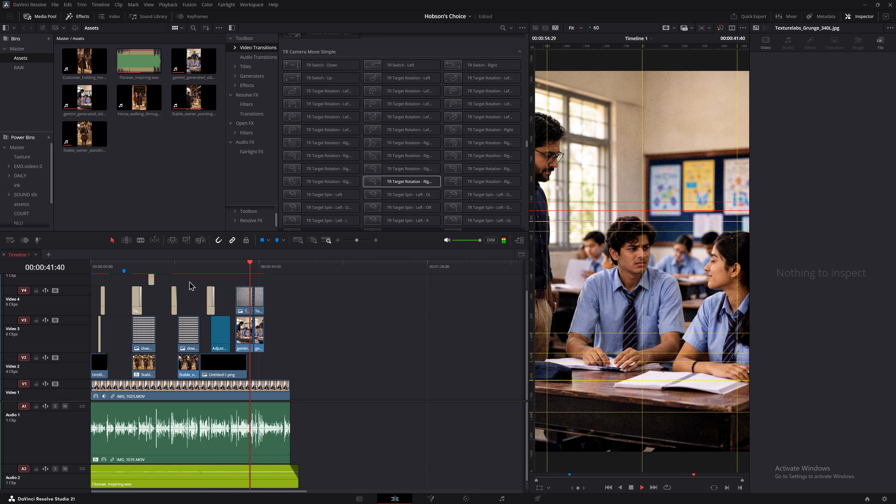
Return to the timeline start and play the opening to check it with the music.
left_click_drag(144, 259, 0, 284)
left_click_drag(124, 268, 5, 280)
key("space")
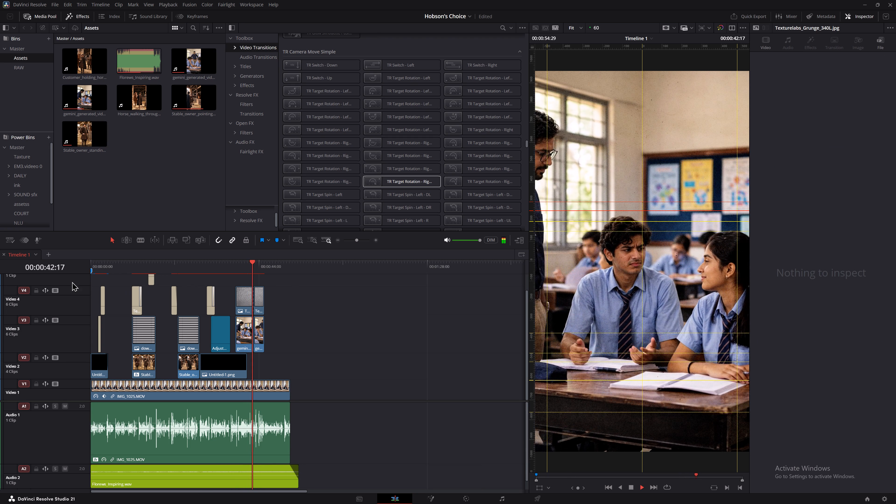
left_click_drag(104, 269, 94, 269)
key("space")
key("space")
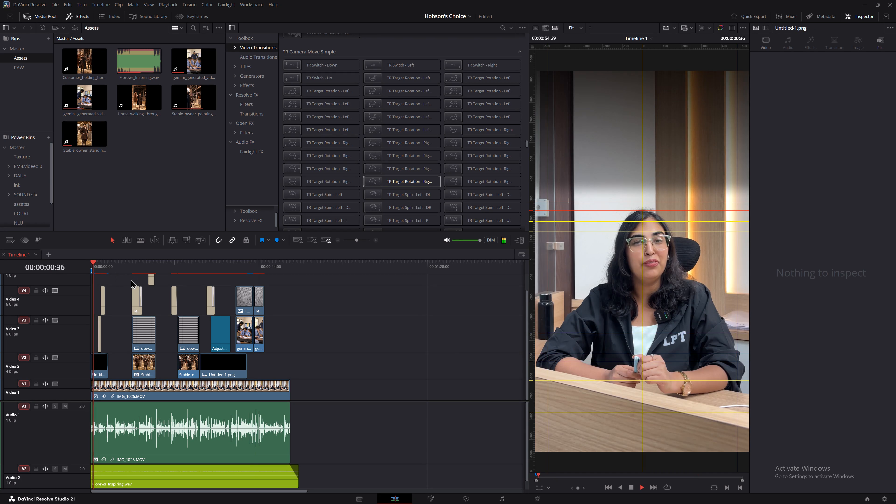
key("space")
Add a fade-in of about 2.1 seconds to the Untitled-1.png gradient overlay, ending near the "Take this pen" title's start, and play it back.
left_click(94, 363)
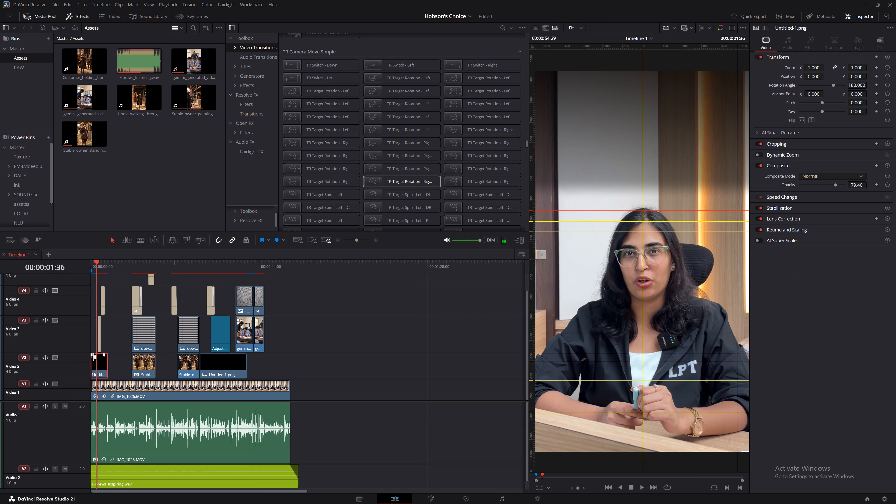
left_click_drag(93, 354, 99, 353)
left_click_drag(92, 262, 85, 262)
key("space")
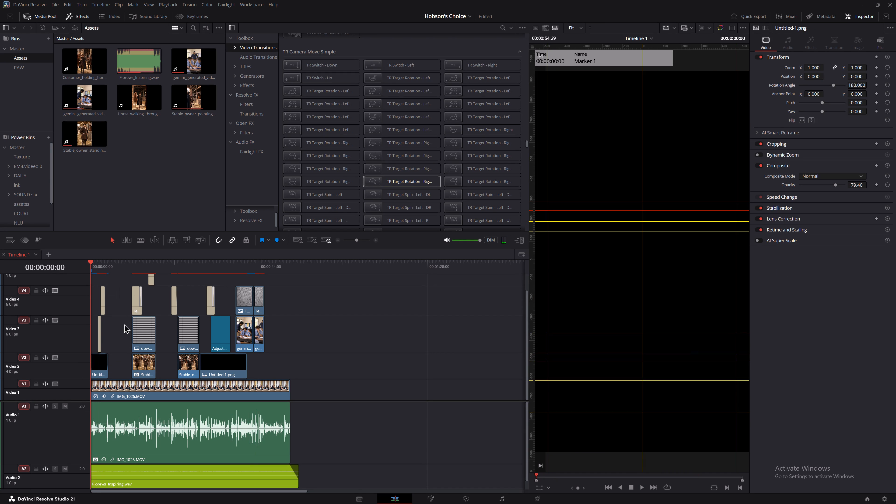
scroll(200, 352, "up", 16, "alt")
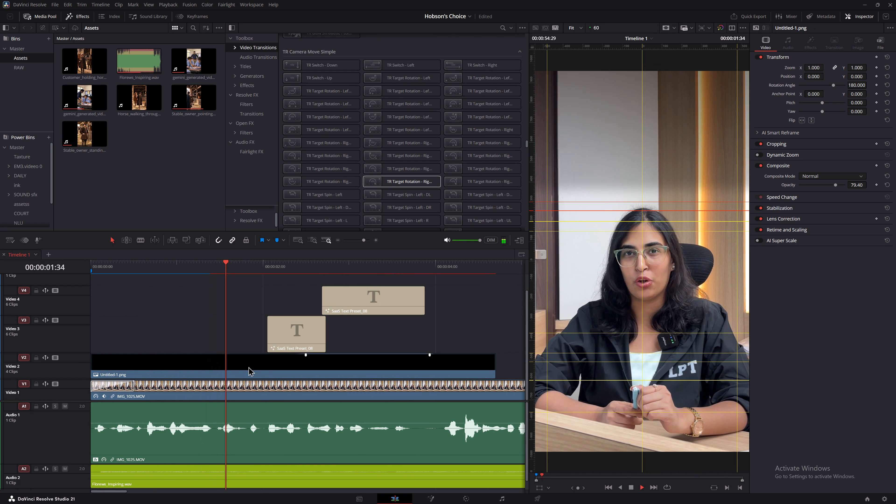
key("space")
left_click(193, 364)
type("dd")
left_click(234, 364)
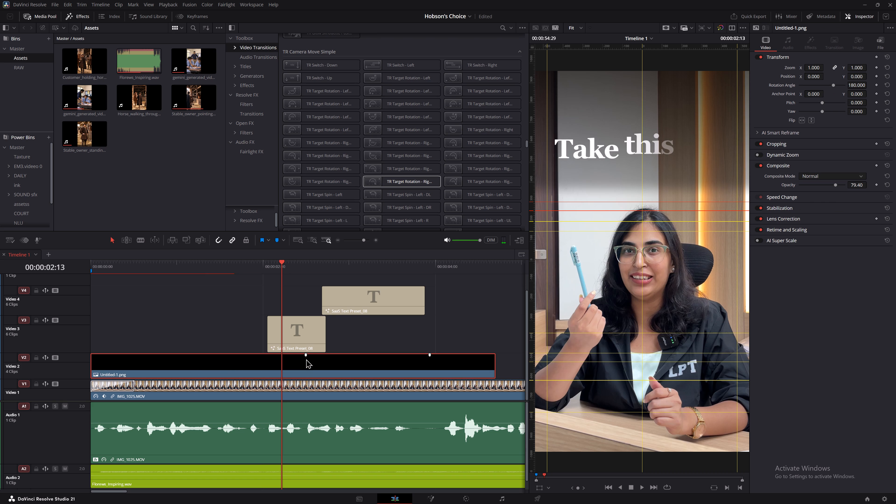
left_click_drag(306, 355, 270, 357)
left_click(241, 259)
left_click(239, 264)
key("space")
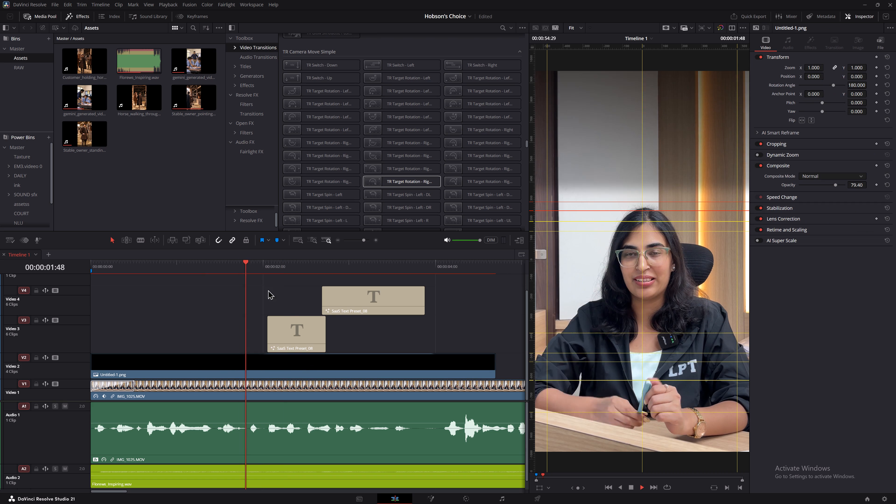
key("space")
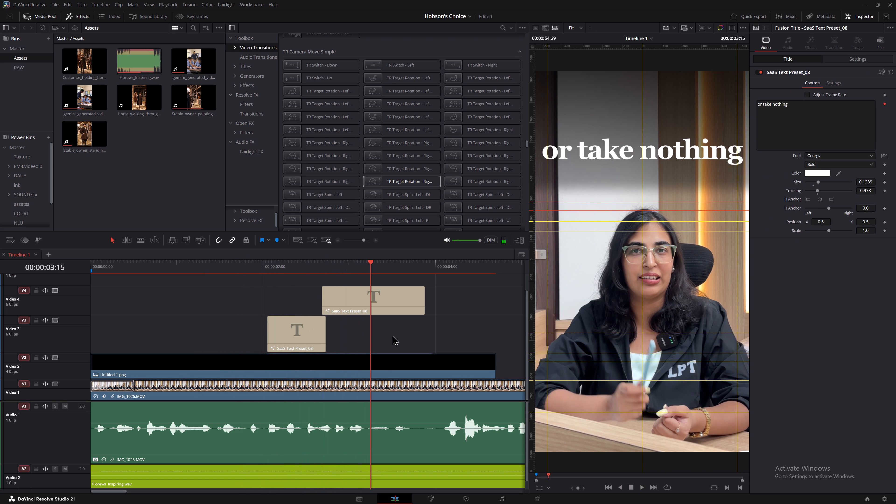
Resume playback past the opening titles and save the project.
key("space")
scroll(392, 336, "down", 4, "alt")
key("ctrl+s")
key("ctrl+s")
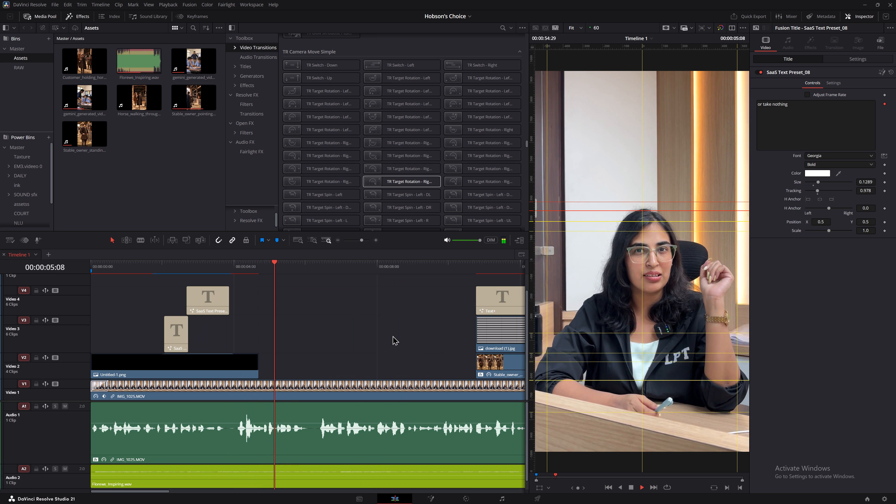
Add a Vignette effect to the IMG_1025.MOV talking-head clip and set its size to about 0.621.
middle_click_drag(384, 334, 244, 323)
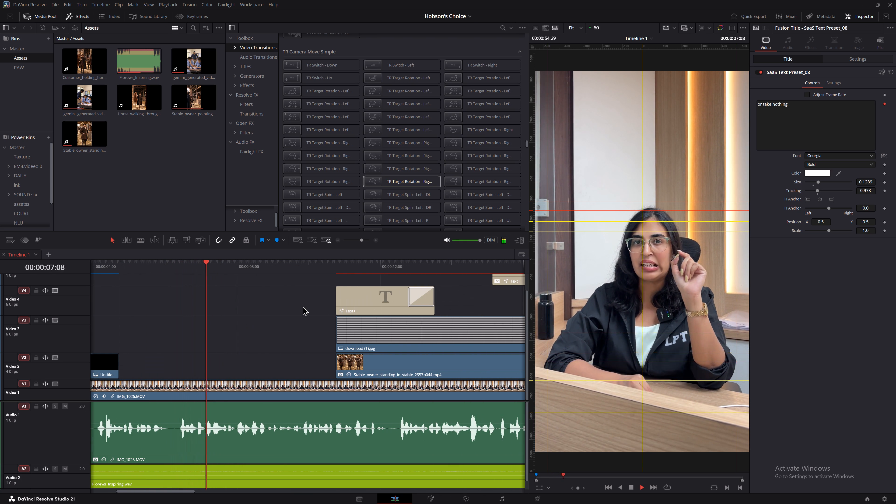
middle_click_drag(259, 307, 176, 300)
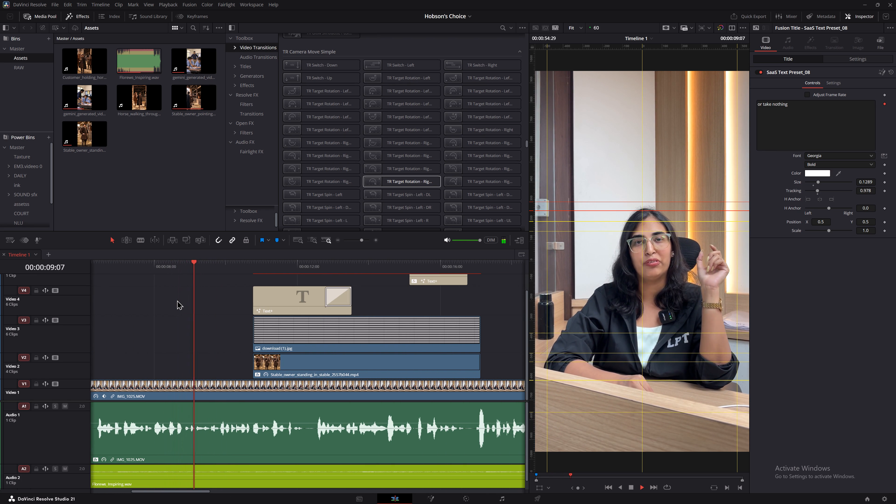
key("space")
left_click(185, 385)
key("shift+space")
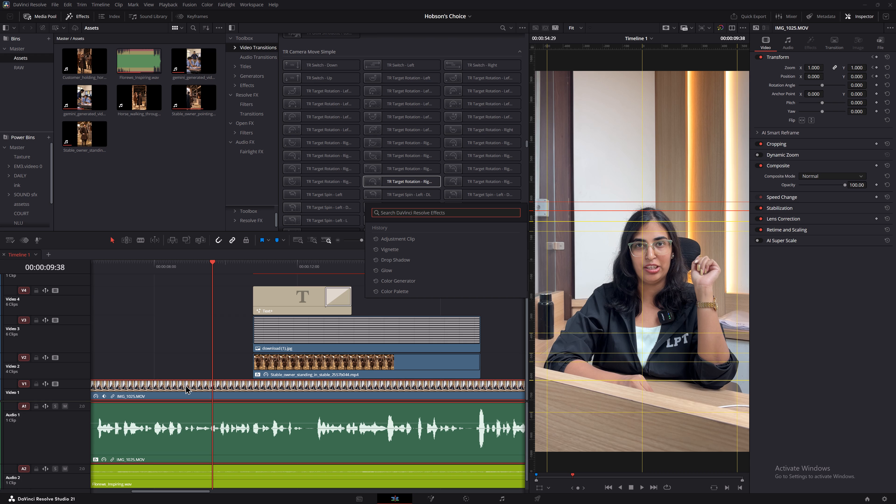
key("Down")
key("Down")
key("Return")
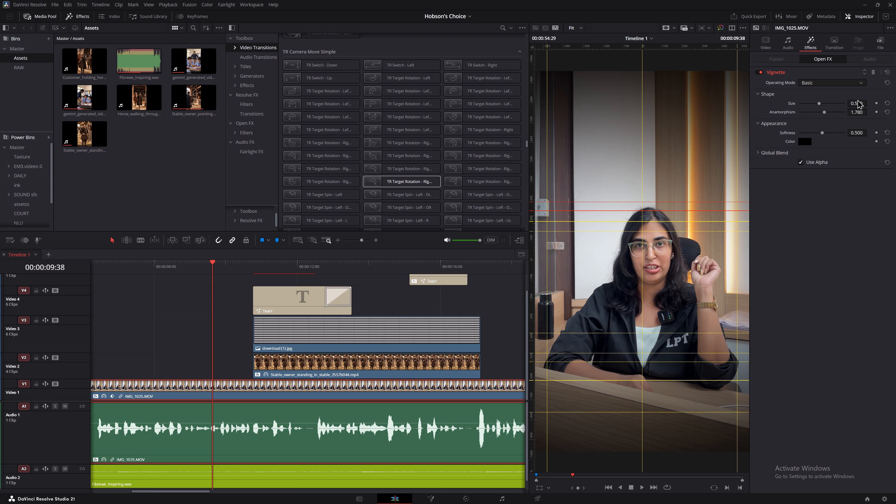
left_click_drag(859, 101, 456, 252)
Play the reel from near the timeline start to the "Thomas Hobson" title to check the vignette, saving the project.
scroll(356, 301, "down", 6, "alt")
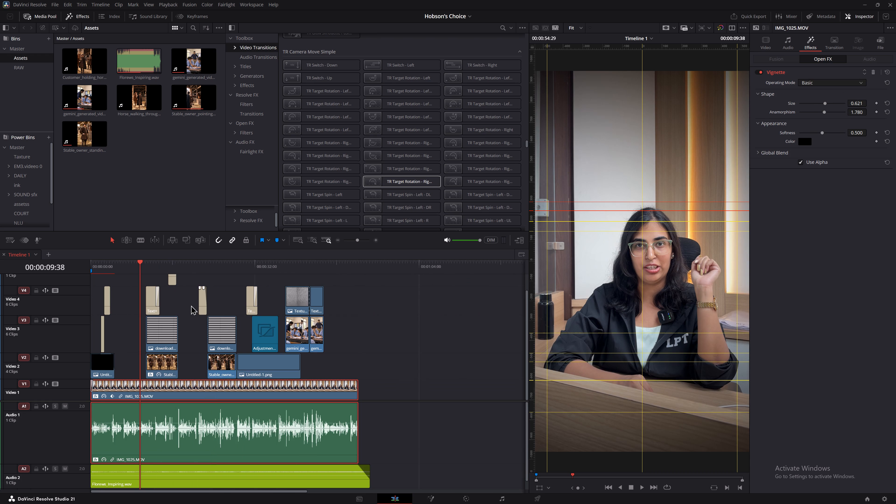
left_click(102, 264)
scroll(168, 305, "up", 6, "alt")
key("space")
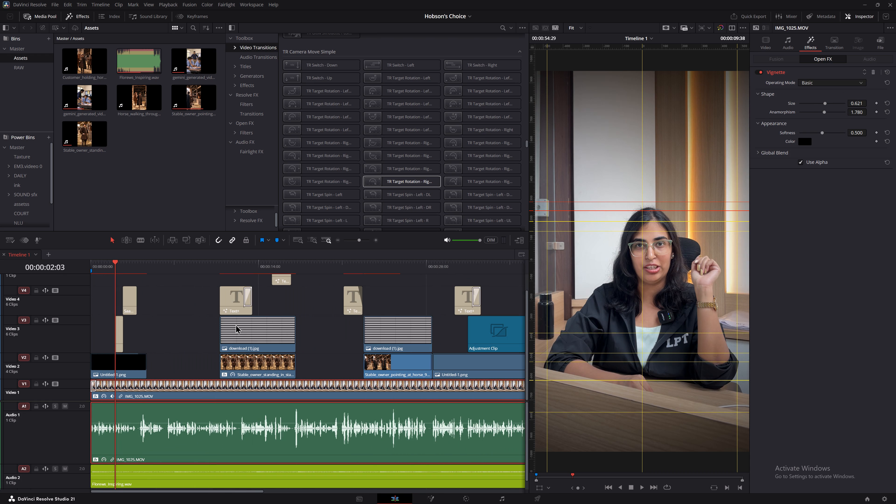
key("space")
key("space")
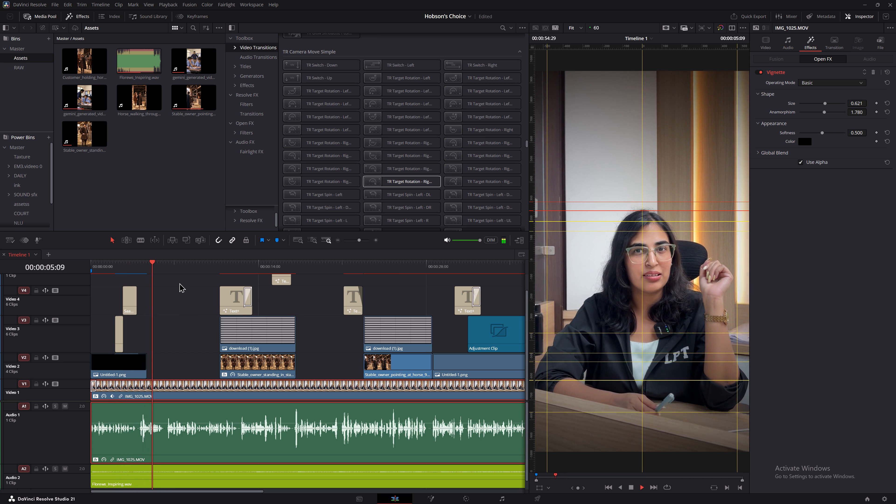
key("ctrl+s")
key("ctrl+s")
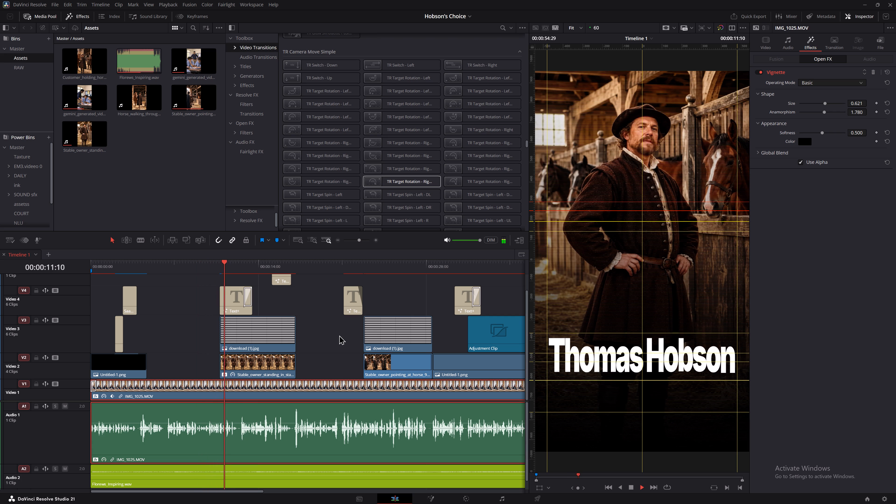
key("space")
Combine the standing stable-owner video and the download (1).jpg overlay above it into a compound clip with the default name.
left_click_drag(317, 332, 270, 371)
key("ctrl+alt+z")
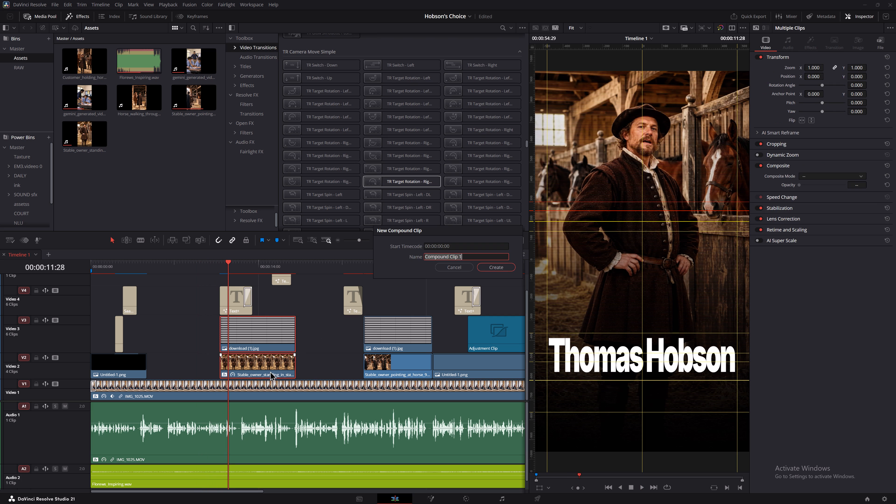
left_click(493, 267)
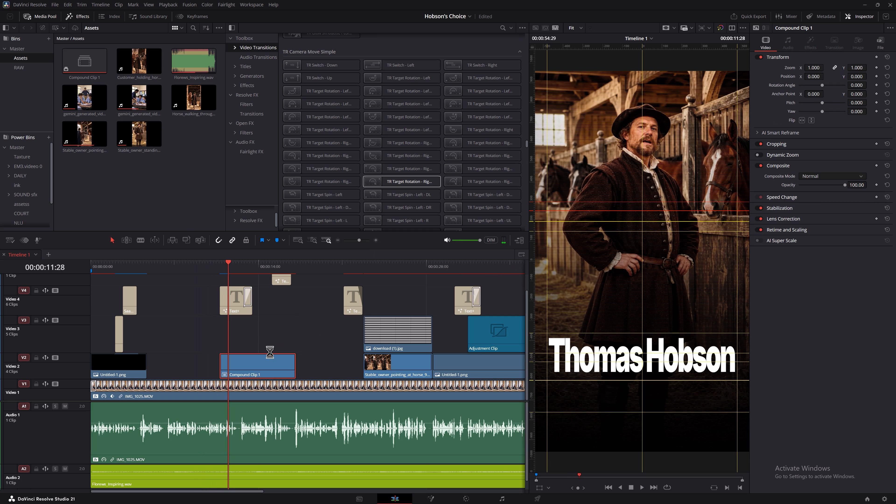
key("space")
key("space")
key("space")
key("space")
key("space")
key("space")
key("space")
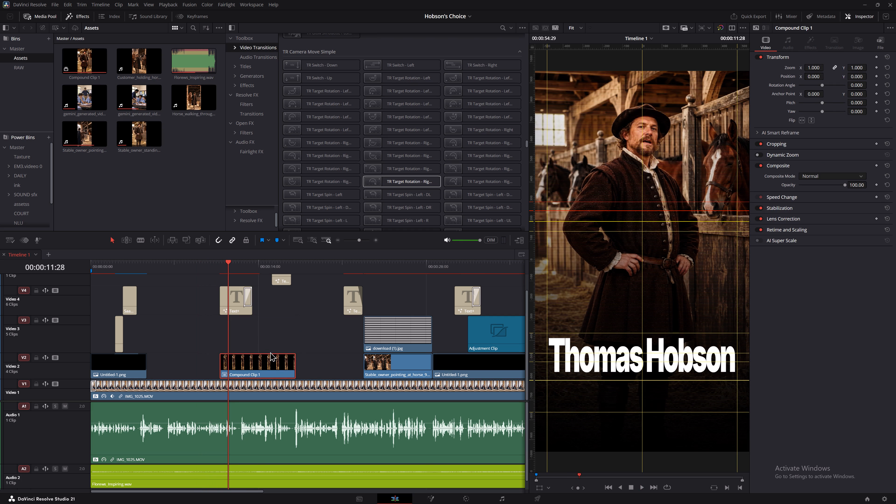
Add a Crash Zoom transition to the start of the standing stable-owner compound clip.
left_click(227, 266)
left_click(223, 266)
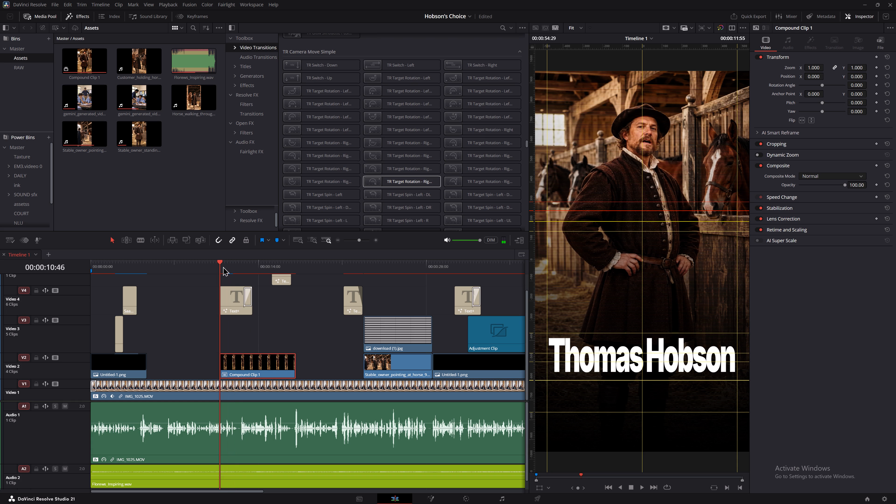
scroll(383, 174, "up", 20)
scroll(383, 174, "up", 4)
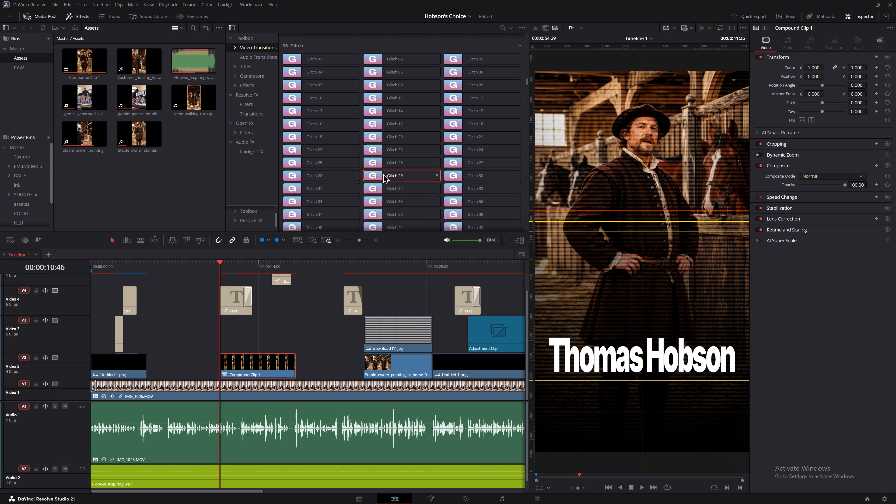
scroll(383, 174, "down", 1)
scroll(383, 174, "up", 6)
scroll(383, 174, "down", 6)
scroll(383, 177, "up", 6)
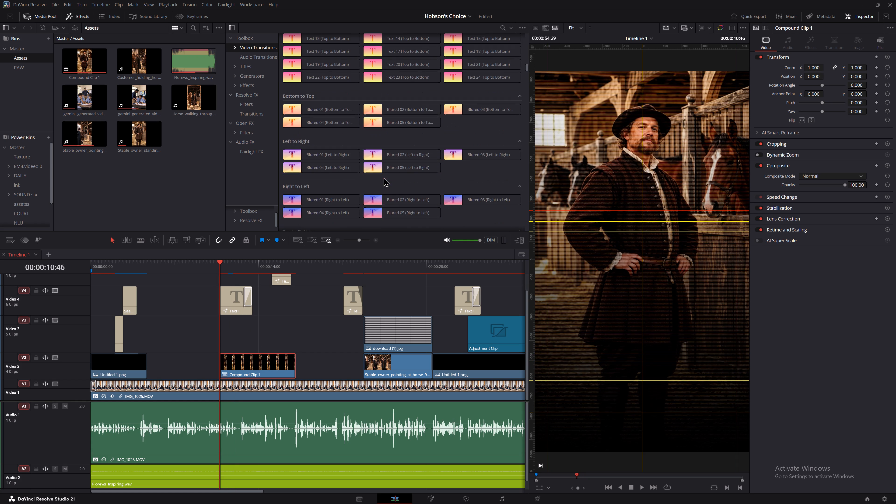
scroll(384, 186, "down", 6)
scroll(384, 186, "up", 6)
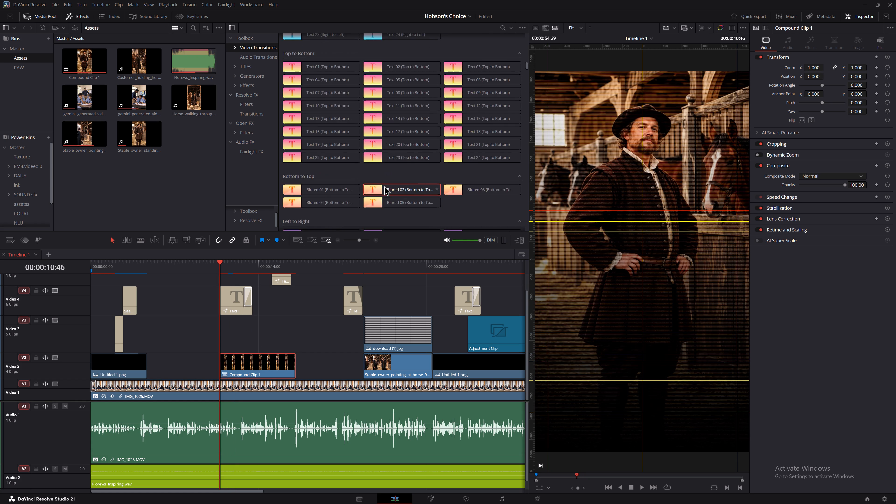
scroll(384, 186, "up", 17)
scroll(384, 186, "up", 5)
scroll(384, 186, "down", 3)
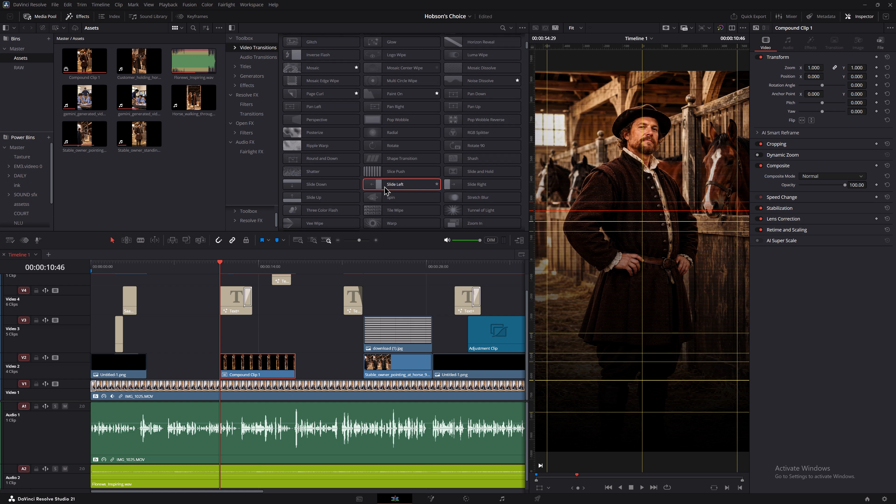
scroll(384, 186, "up", 1)
left_click_drag(459, 93, 227, 357)
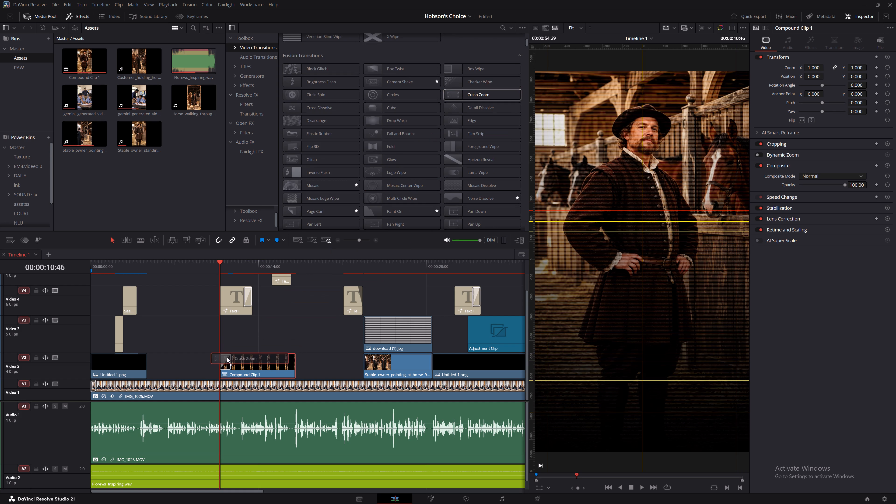
left_click_drag(227, 357, 227, 357)
Shorten the Crash Zoom transition to 17 frames and play it back from just before the cut.
left_click(227, 358)
scroll(237, 351, "up", 6, "alt")
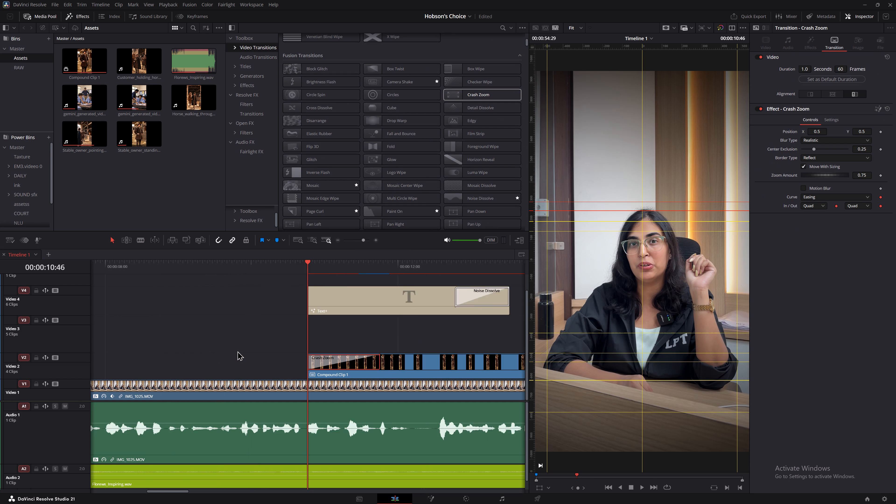
scroll(237, 351, "up", 8, "alt")
left_click_drag(468, 362, 370, 363)
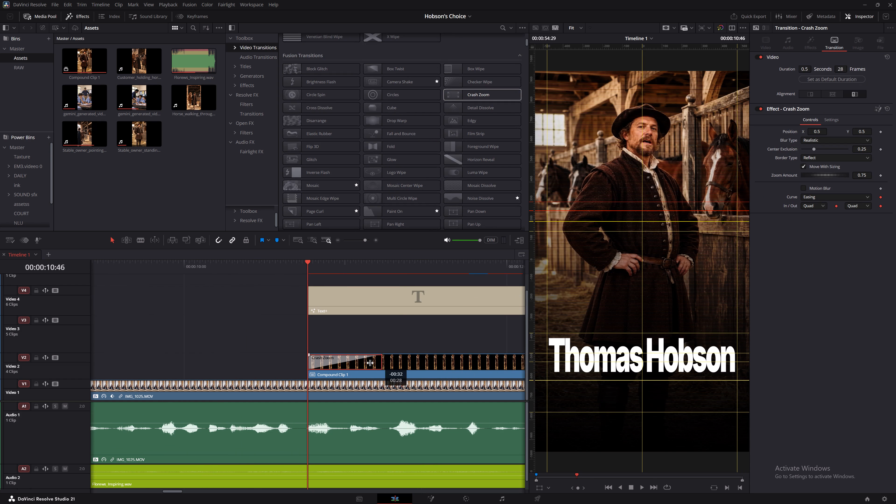
left_click_drag(370, 363, 350, 363)
left_click(285, 262)
key("space")
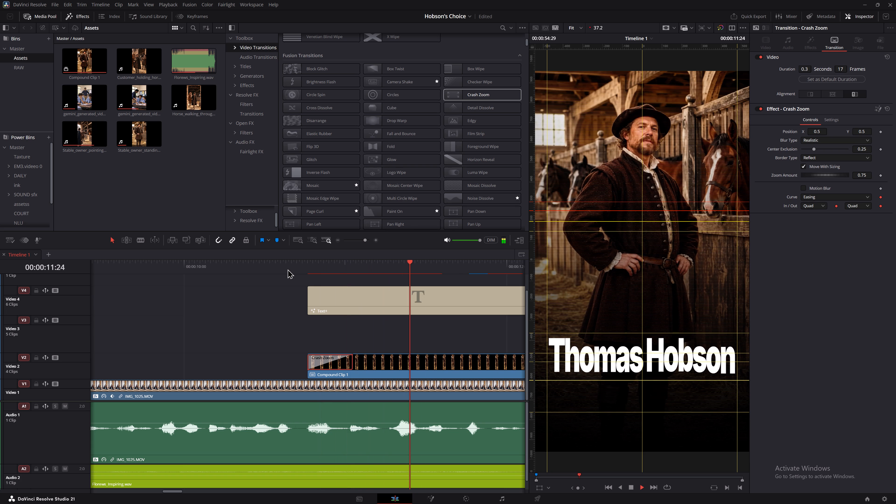
key("space")
Continue playback through the "40 horses" title to the talking-head shot that follows it, and save the project.
scroll(387, 369, "down", 10, "alt")
key("space")
middle_click_drag(423, 329, 349, 337)
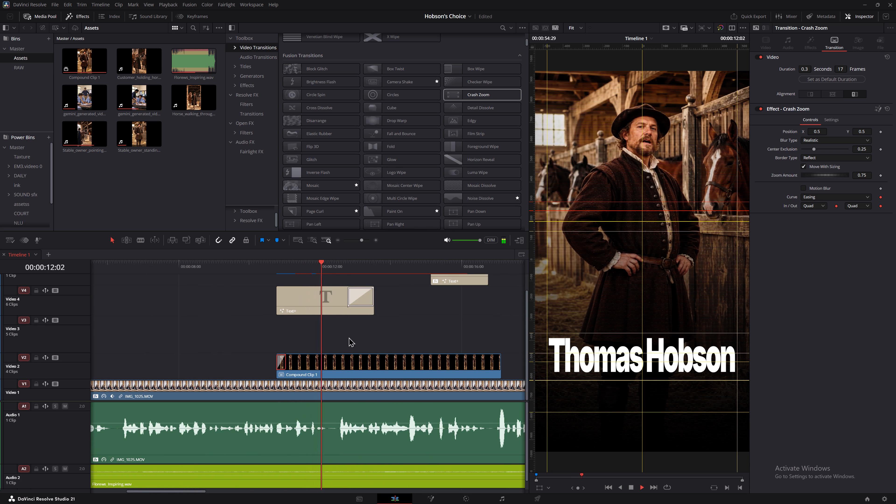
middle_click_drag(349, 337, 312, 338)
key("space")
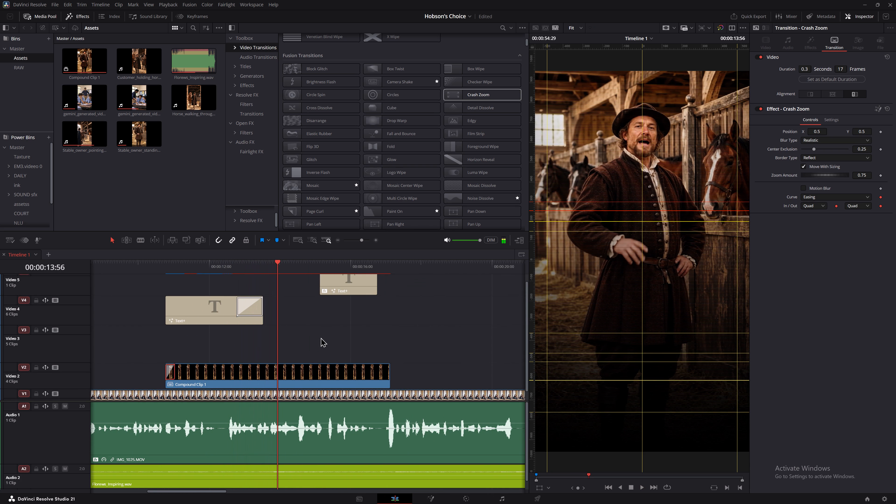
middle_click_drag(349, 337, 311, 338)
key("space")
key("space")
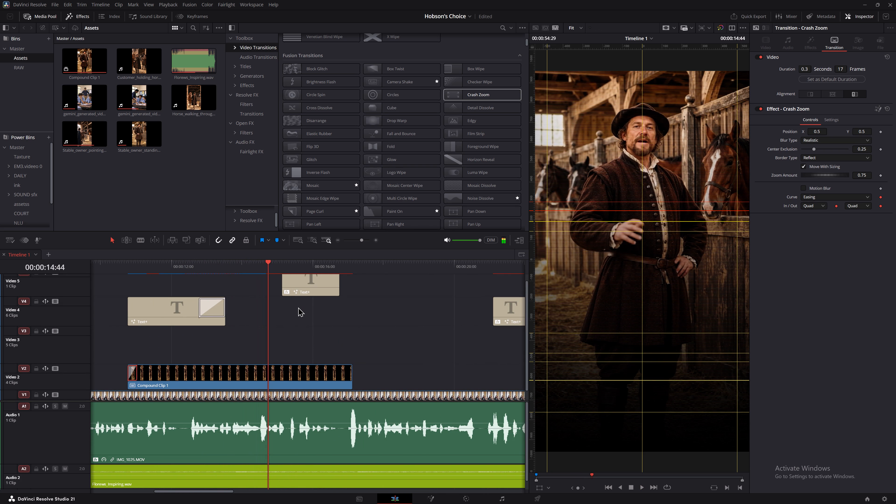
key("space")
key("space")
middle_click_drag(345, 333, 323, 329)
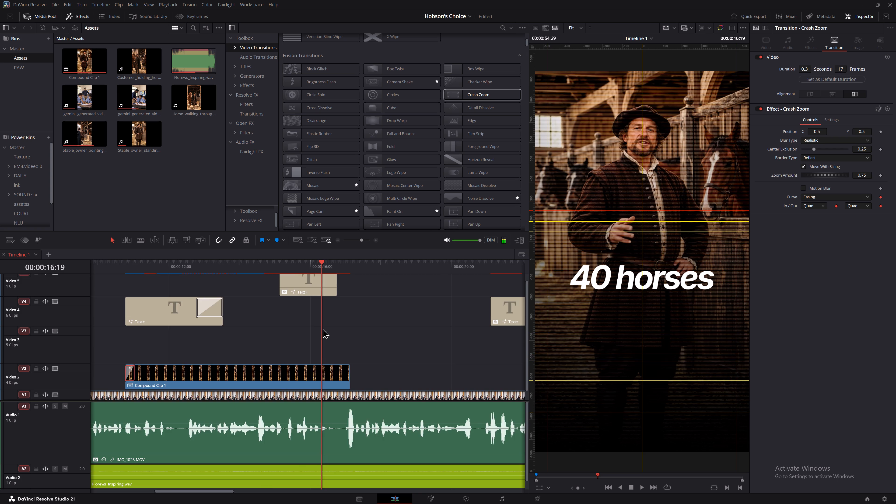
middle_click_drag(323, 329, 262, 326)
key("space")
key("space")
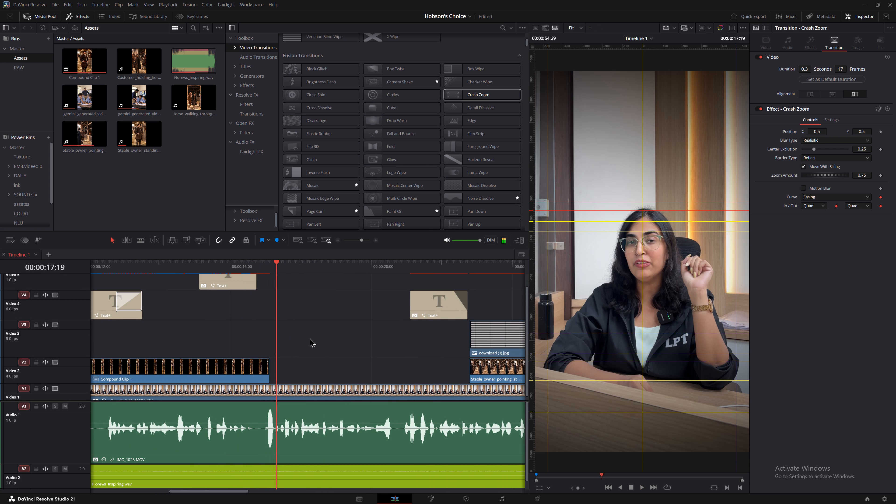
key("ctrl+s")
key("ctrl+s")
Replay from about 15 seconds to check the return to the talking head, and review on into the pointing stable-owner shot.
key("space")
key("space")
left_click(196, 266)
key("space")
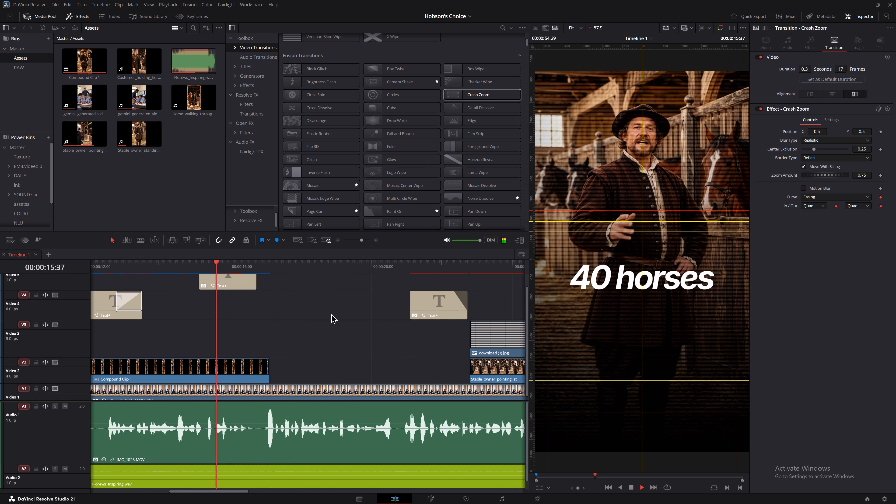
middle_click_drag(350, 328, 253, 331)
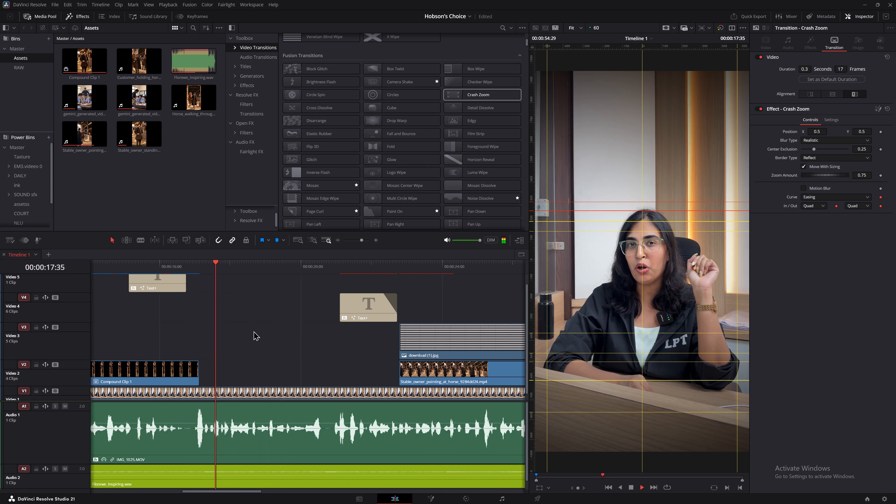
middle_click_drag(253, 331, 253, 331)
scroll(305, 274, "down", 3)
left_click(304, 269)
middle_click_drag(322, 336, 255, 332)
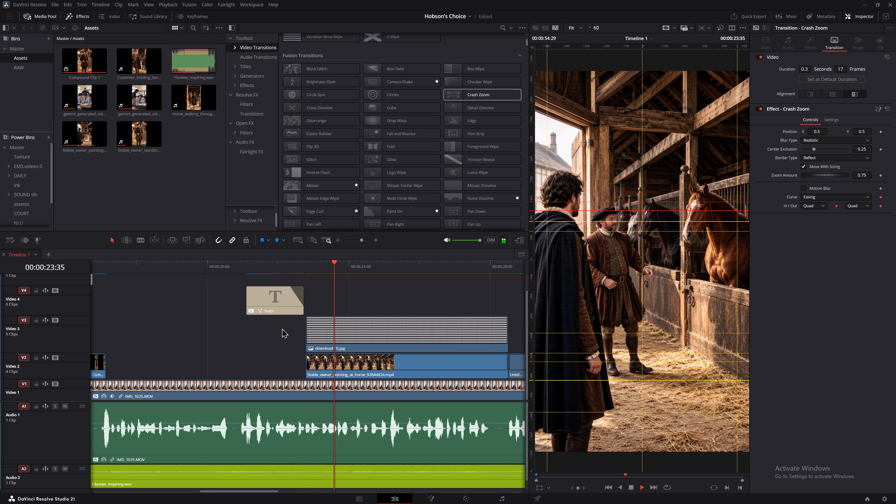
Combine the pointing stable-owner video and its download (1).jpg overlay into a second compound clip with the default name.
key("space")
left_click(339, 295)
left_click_drag(415, 296, 417, 303)
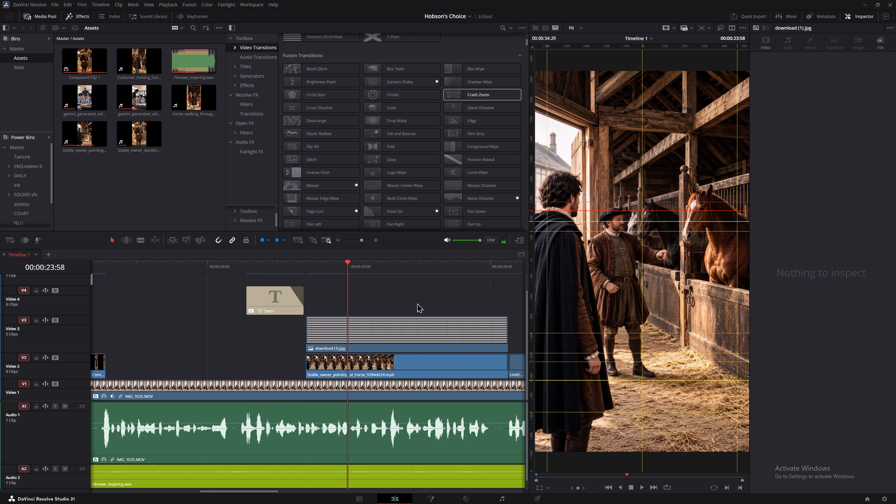
left_click_drag(417, 303, 422, 366)
key("ctrl+alt+z")
left_click(505, 265)
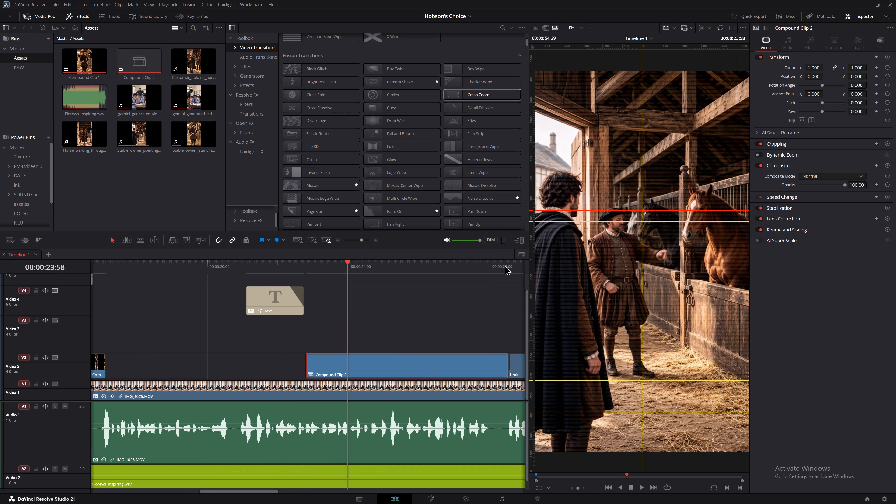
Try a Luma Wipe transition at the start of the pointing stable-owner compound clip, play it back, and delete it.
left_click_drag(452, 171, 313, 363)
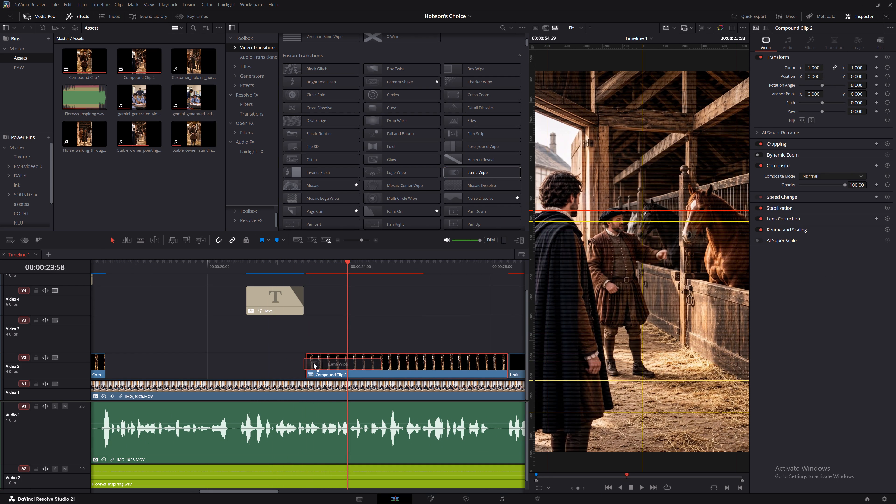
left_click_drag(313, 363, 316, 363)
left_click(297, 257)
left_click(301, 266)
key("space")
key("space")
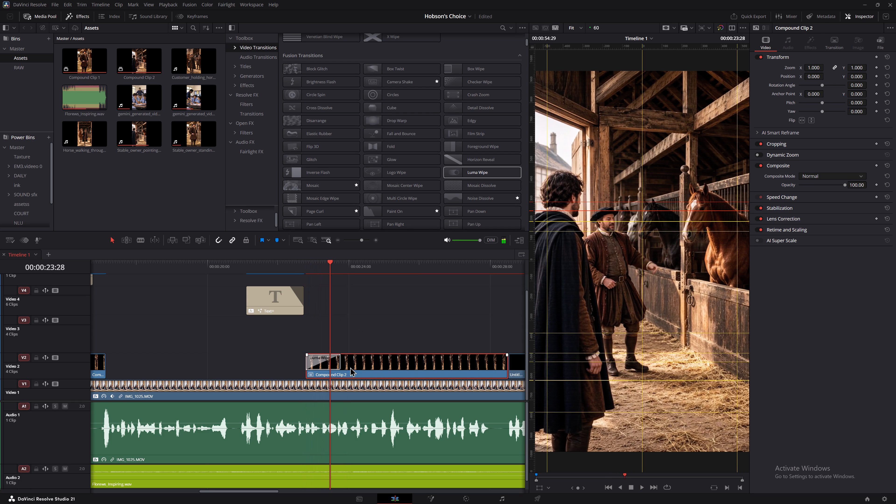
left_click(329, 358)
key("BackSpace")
Add a Noise Dissolve transition to the start of the pointing stable-owner compound clip and play it back.
left_click_drag(456, 200, 371, 307)
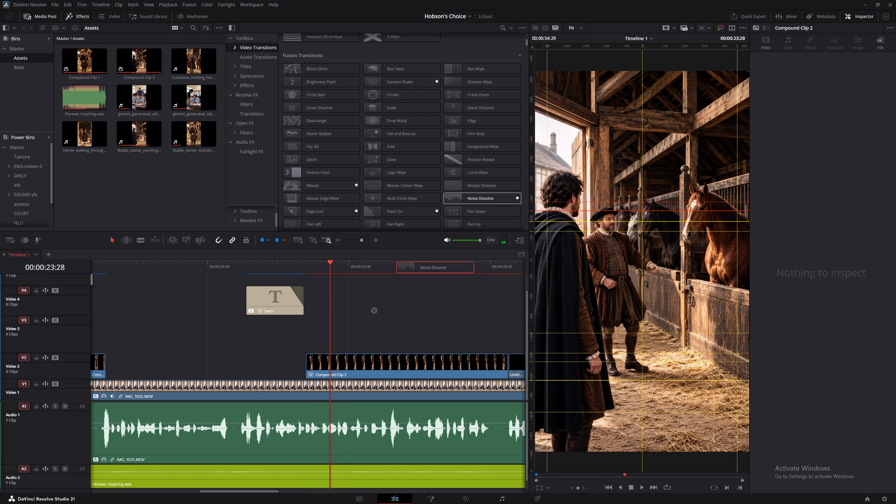
left_click_drag(371, 307, 318, 365)
left_click(296, 271)
key("space")
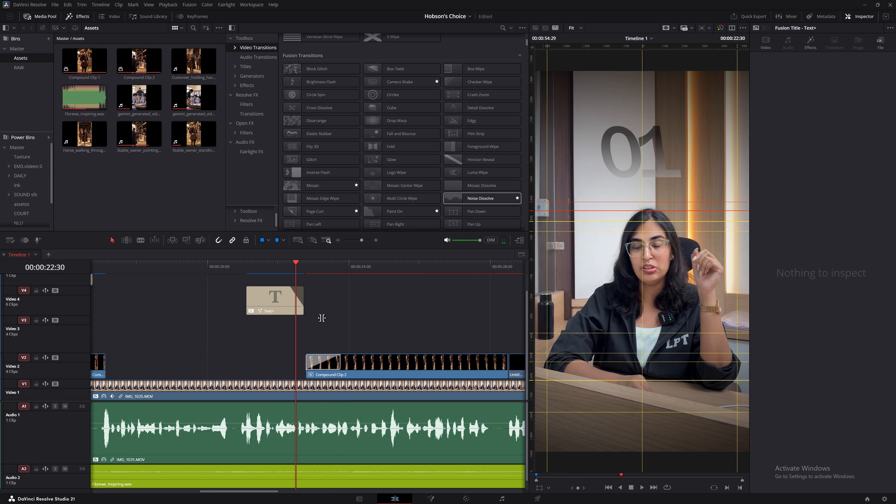
key("space")
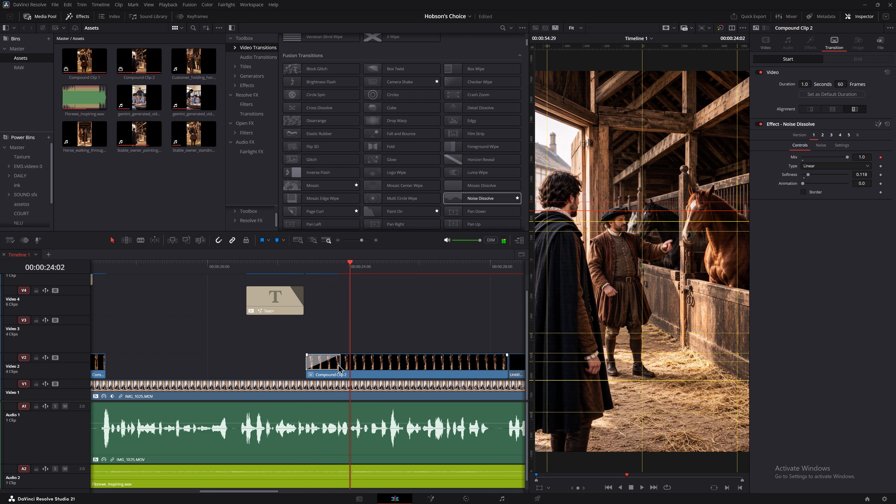
Save the project while the pointing stable-owner shot plays on.
key("space")
scroll(404, 331, "down", 3, "alt")
key("ctrl+s")
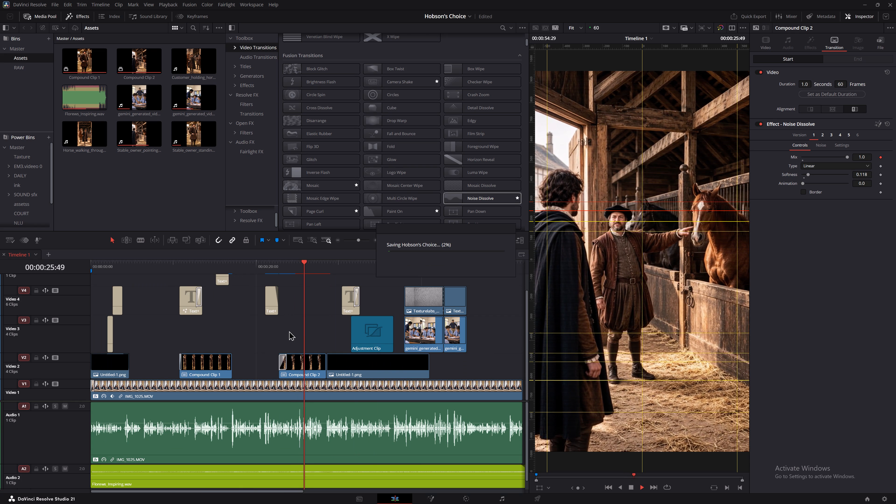
key("ctrl+s")
Review the reel from the end of the pointing stable-owner shot through the talking head into the first classroom shot.
scroll(301, 332, "up", 5, "alt")
scroll(332, 326, "down", 2, "ctrl")
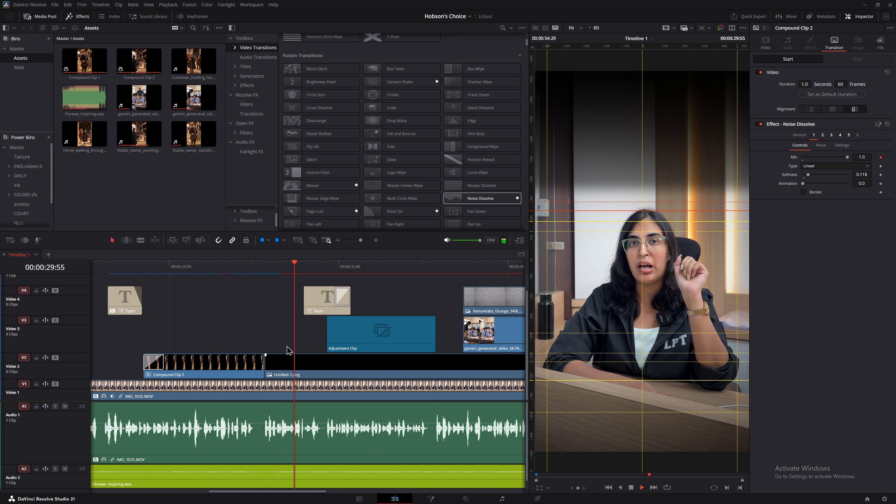
middle_click_drag(280, 333, 245, 330)
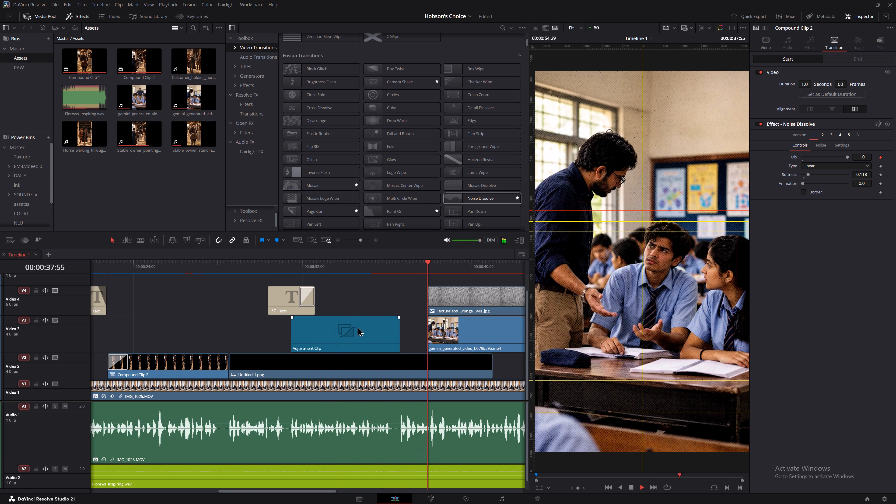
middle_click_drag(386, 291, 268, 298)
key("space")
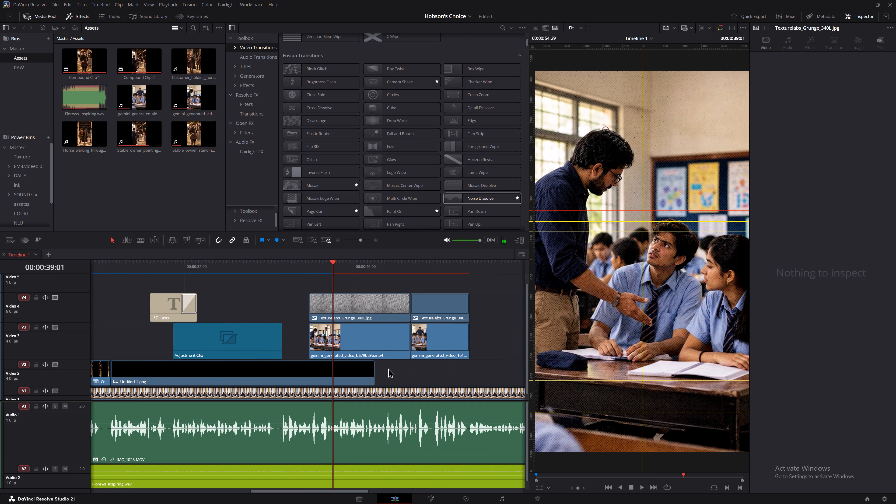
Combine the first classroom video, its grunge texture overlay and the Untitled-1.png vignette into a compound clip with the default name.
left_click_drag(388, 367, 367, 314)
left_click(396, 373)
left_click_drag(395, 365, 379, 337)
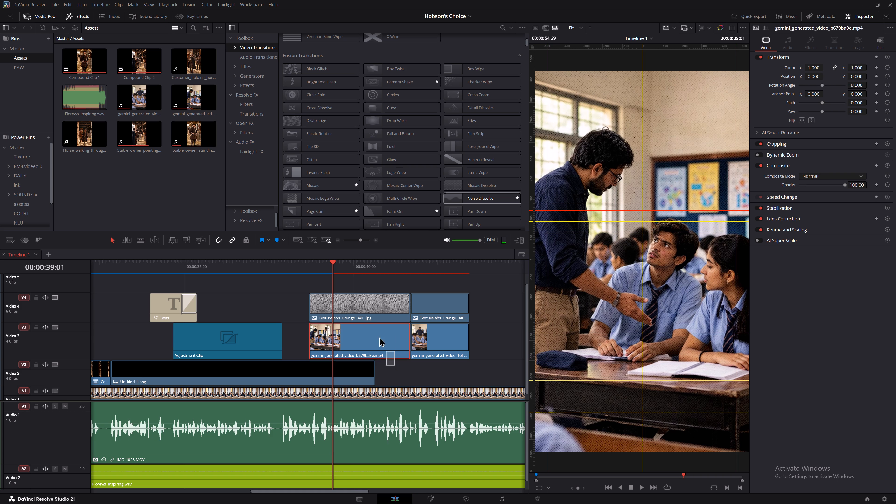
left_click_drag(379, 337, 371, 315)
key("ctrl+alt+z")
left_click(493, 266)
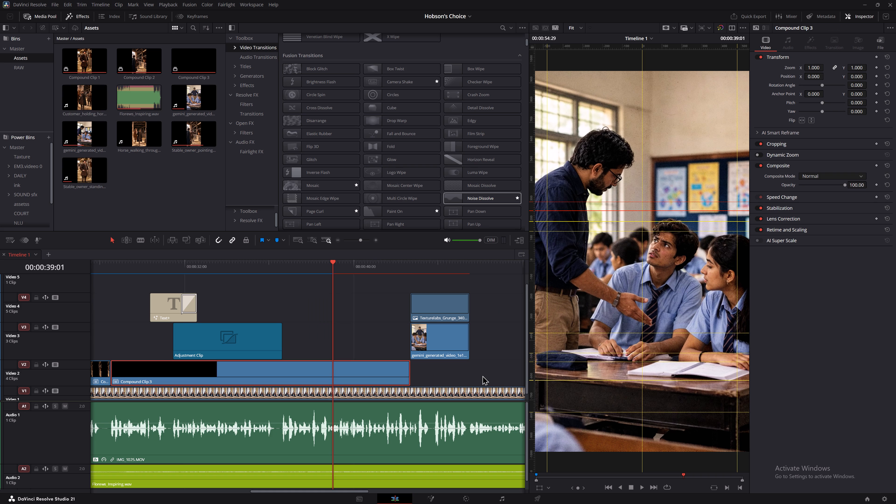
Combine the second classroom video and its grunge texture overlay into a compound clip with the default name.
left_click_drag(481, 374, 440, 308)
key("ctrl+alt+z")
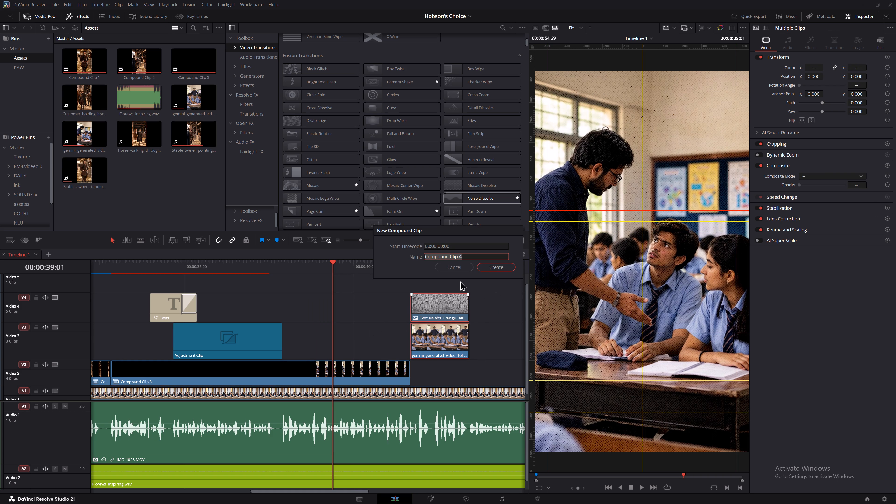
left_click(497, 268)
Replay from about 28 seconds to check the talking head and the Hobson's Choice title over the vignette.
scroll(446, 304, "up", 5, "ctrl")
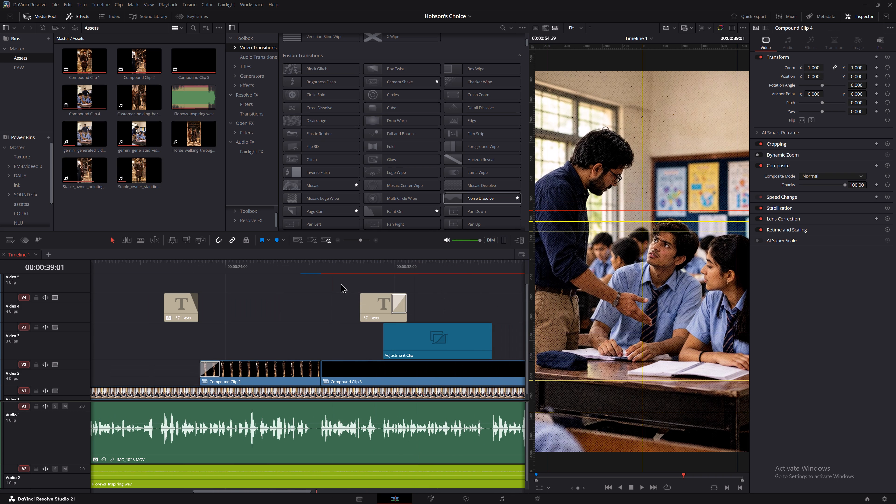
left_click(314, 255)
left_click_drag(314, 260, 314, 266)
key("space")
middle_click_drag(337, 333, 322, 331)
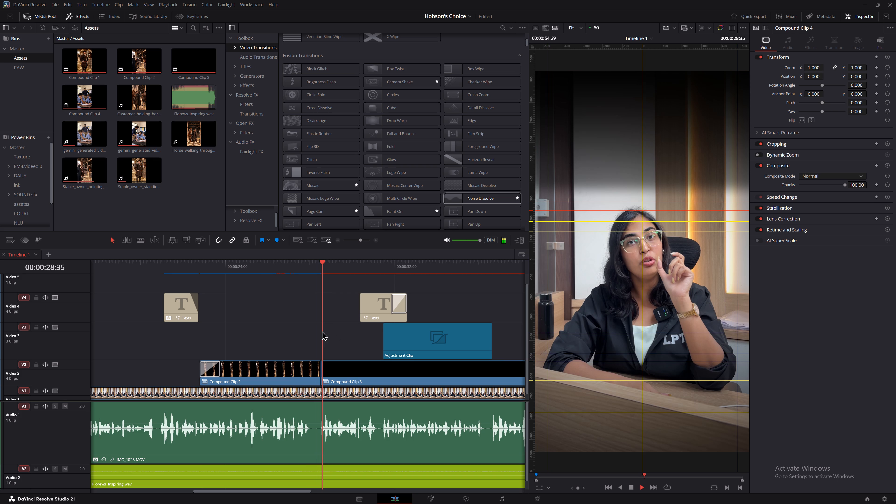
middle_click_drag(322, 331, 312, 329)
key("space")
key("space")
middle_click_drag(320, 325, 251, 323)
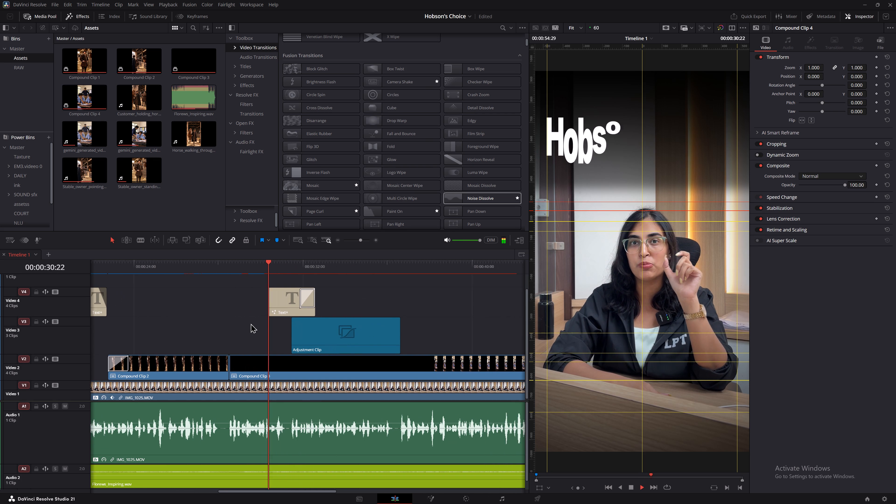
middle_click_drag(251, 323, 247, 323)
middle_click_drag(446, 292, 409, 298)
scroll(409, 298, "down", 2)
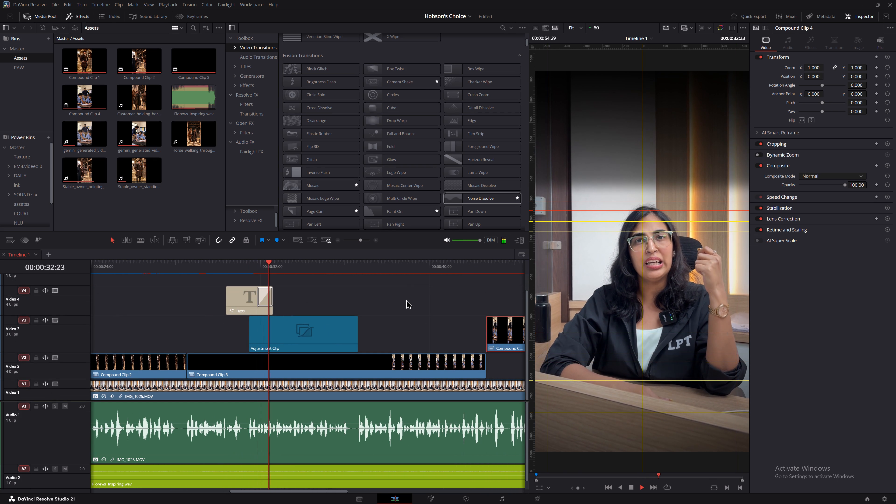
key("space")
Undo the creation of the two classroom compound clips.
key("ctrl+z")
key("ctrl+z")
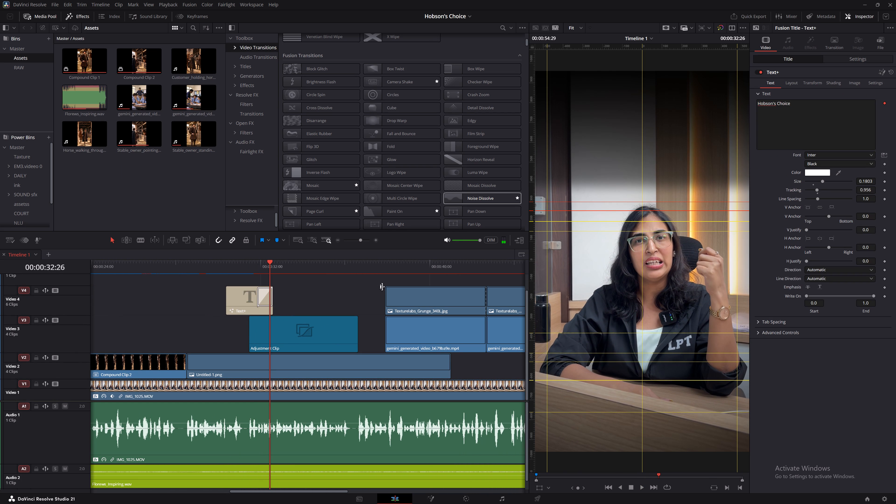
Combine only the first classroom video and its Texturelabs_Grunge_340L.jpg overlay into a compound clip with the default name.
left_click_drag(371, 290, 413, 323)
key("ctrl+z")
key("ctrl+alt+z")
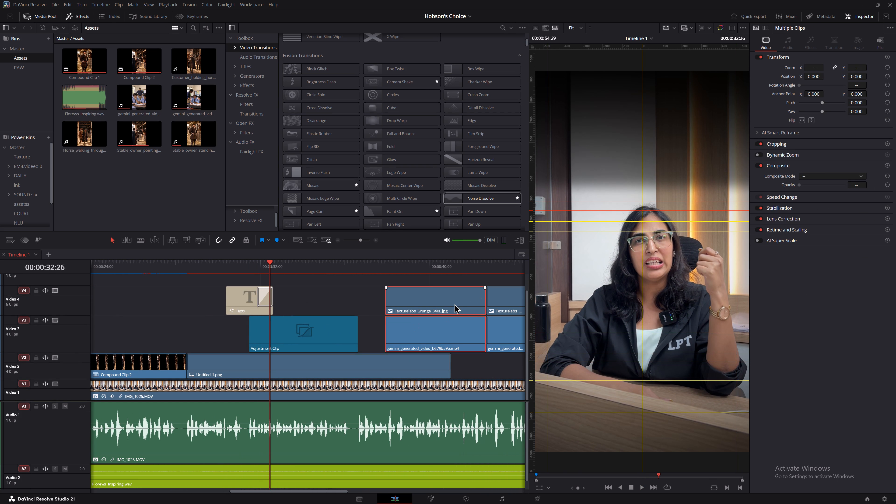
left_click(492, 267)
Combine the second classroom video and its grunge texture overlay into a separate compound clip with the default name.
scroll(490, 344, "down", 3, "ctrl")
left_click_drag(468, 349, 408, 307)
key("ctrl+z")
key("ctrl+z")
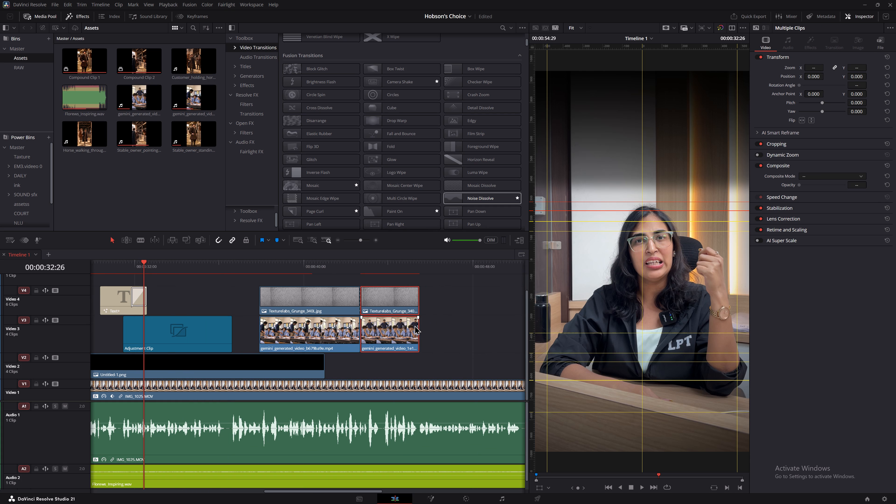
key("ctrl+shift+z")
key("ctrl+shift+z")
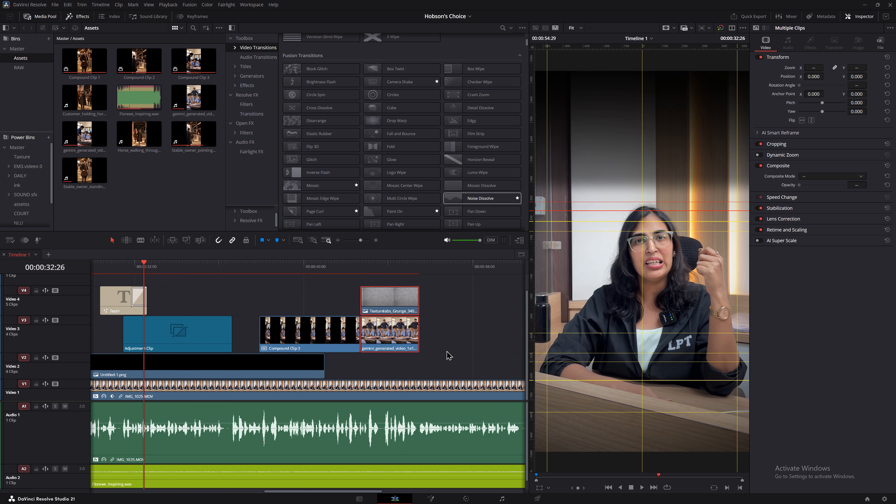
left_click_drag(444, 344, 386, 296)
key("ctrl+alt+z")
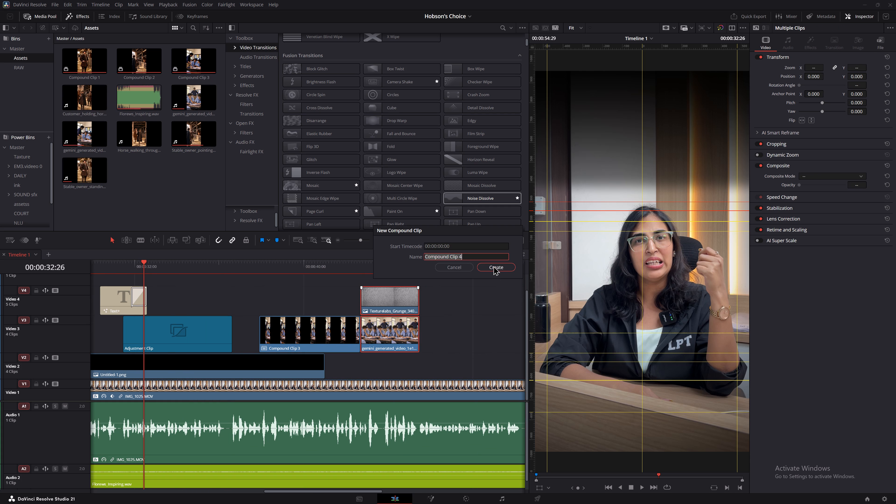
left_click(493, 266)
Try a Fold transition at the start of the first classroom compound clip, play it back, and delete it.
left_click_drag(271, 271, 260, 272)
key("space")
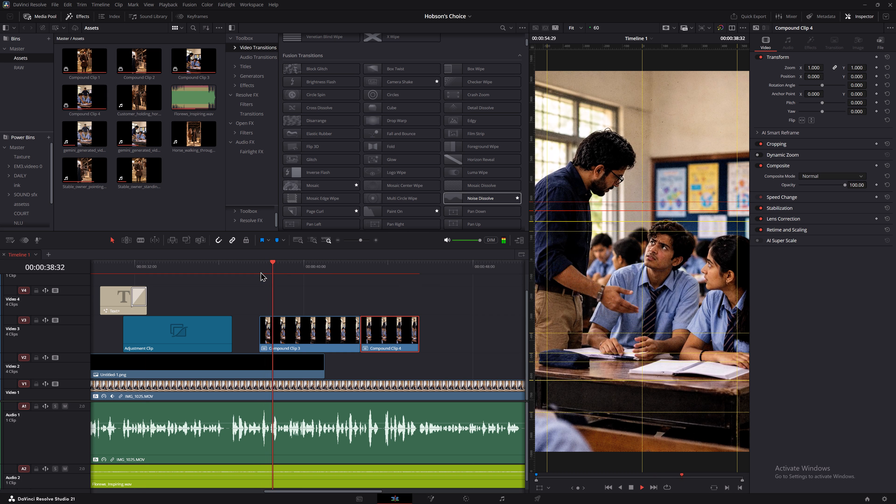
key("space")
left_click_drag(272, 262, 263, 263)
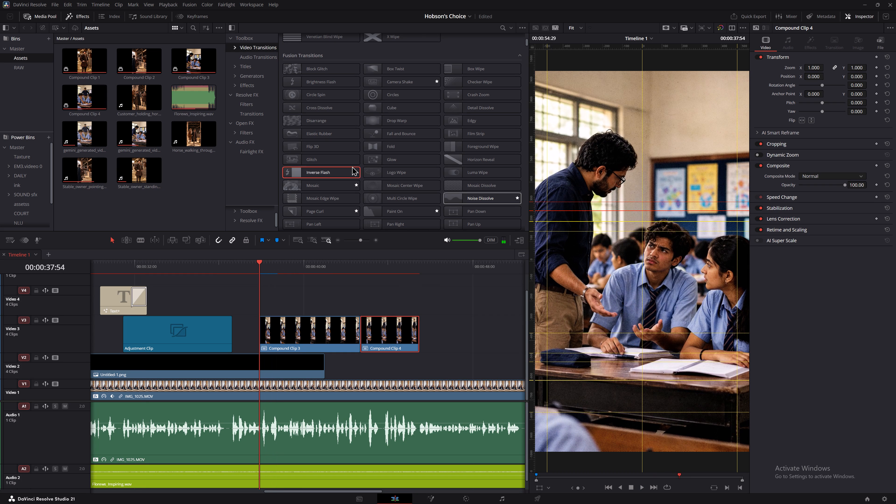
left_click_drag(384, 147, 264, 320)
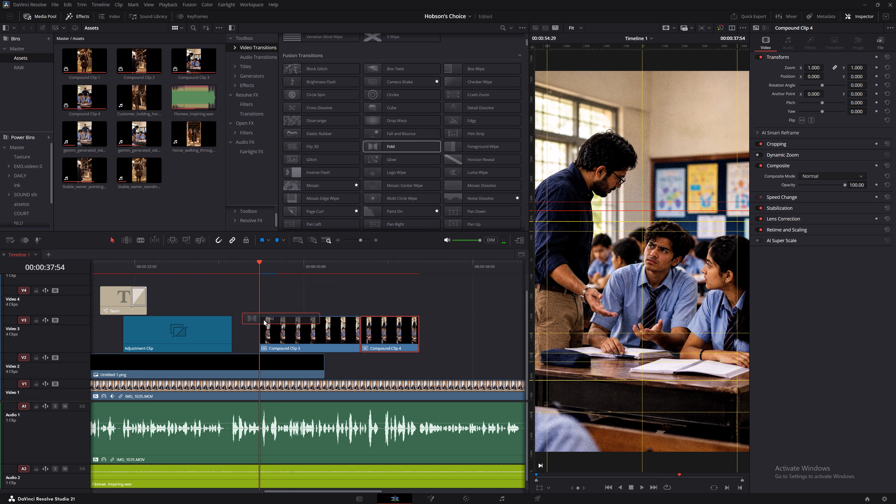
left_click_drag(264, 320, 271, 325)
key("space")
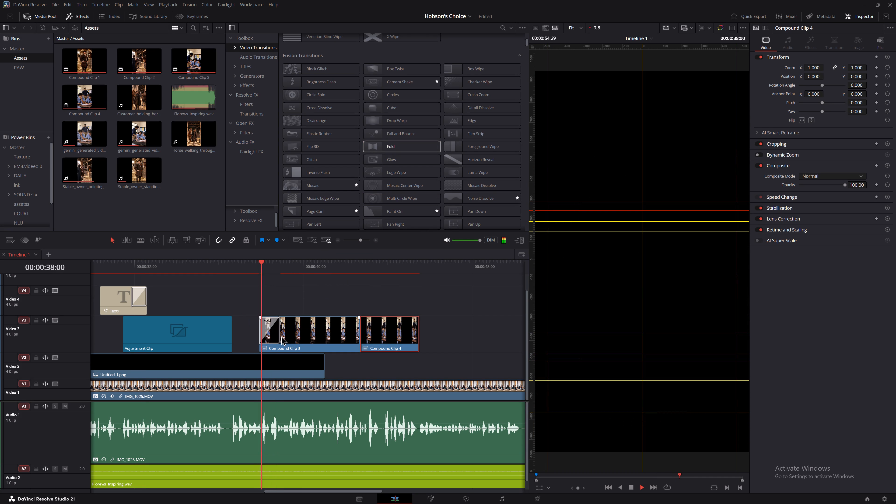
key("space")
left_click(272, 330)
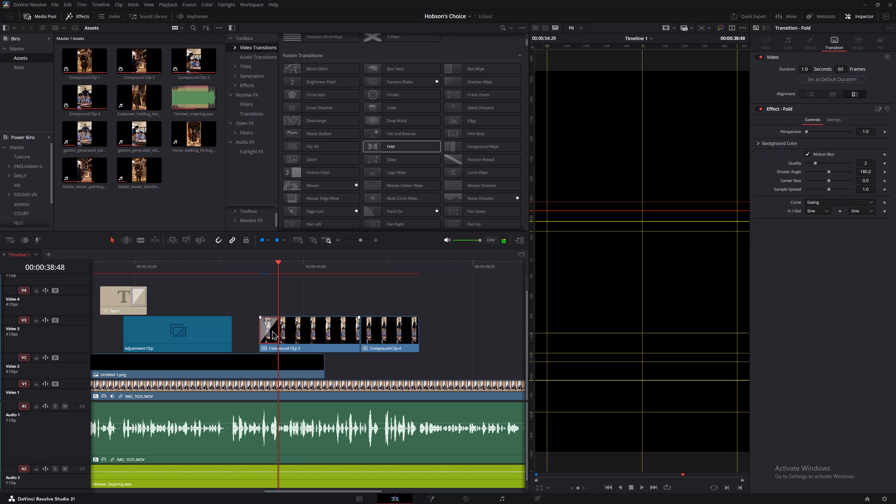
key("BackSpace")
Add a Page Curl transition to the start of the first classroom compound clip and play it back.
scroll(412, 214, "down", 1)
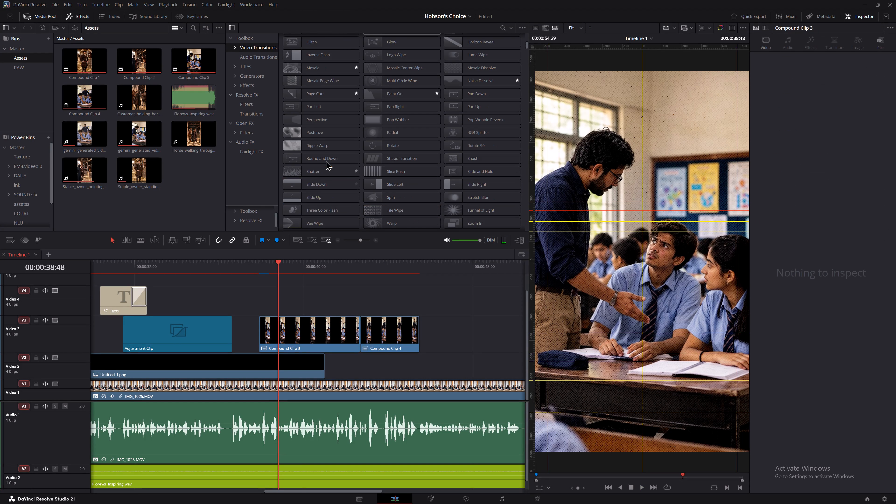
scroll(327, 159, "up", 1)
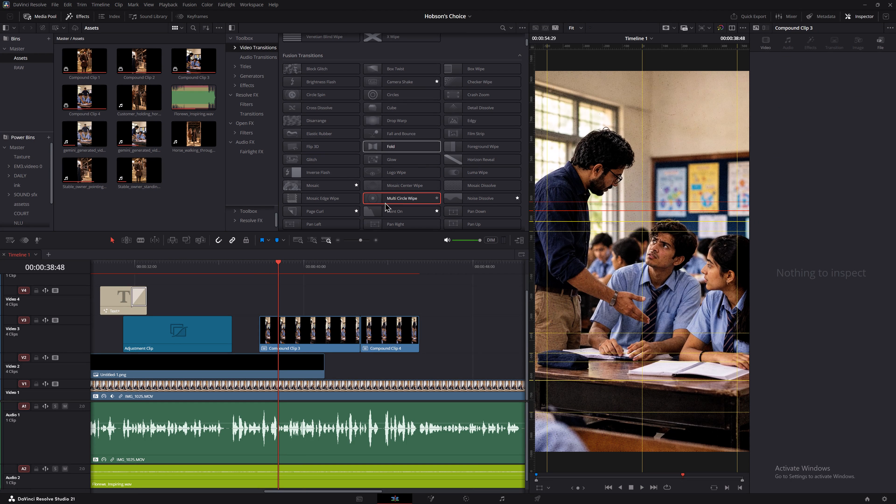
left_click_drag(291, 212, 267, 335)
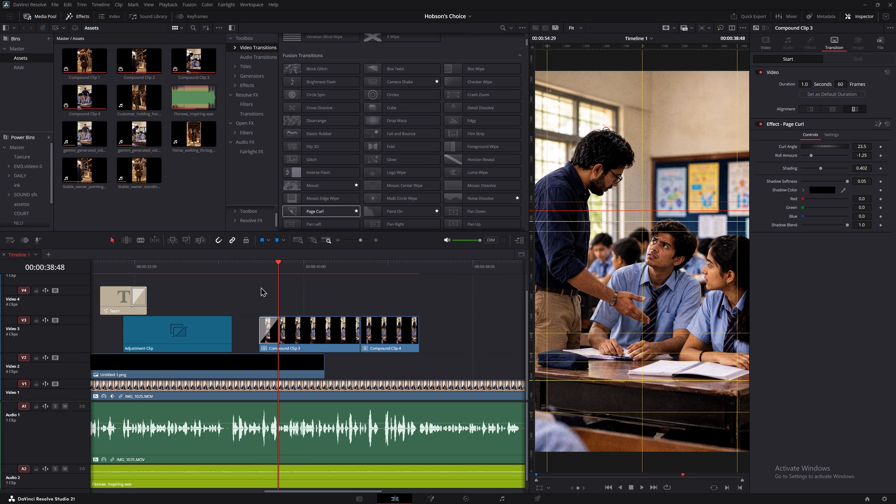
left_click(257, 269)
key("space")
key("space")
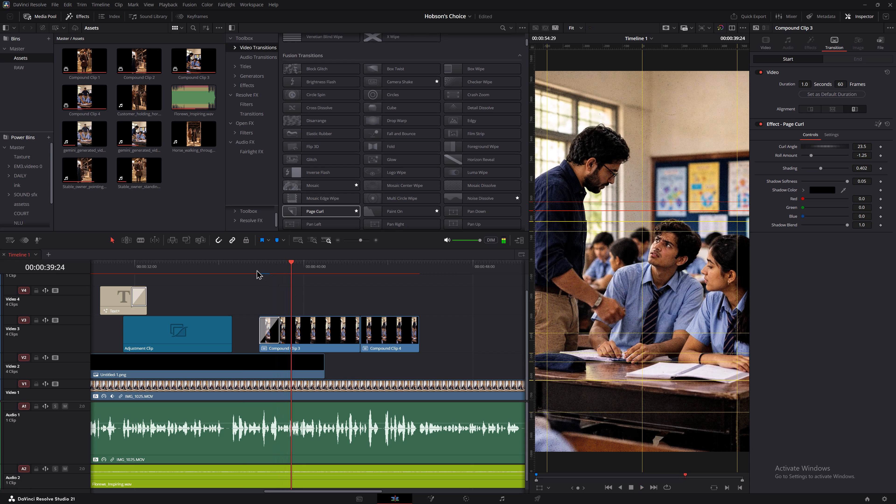
left_click(242, 261)
key("space")
key("space")
Shorten the Page Curl transition to about 0.5 seconds (29 frames).
left_click(269, 326)
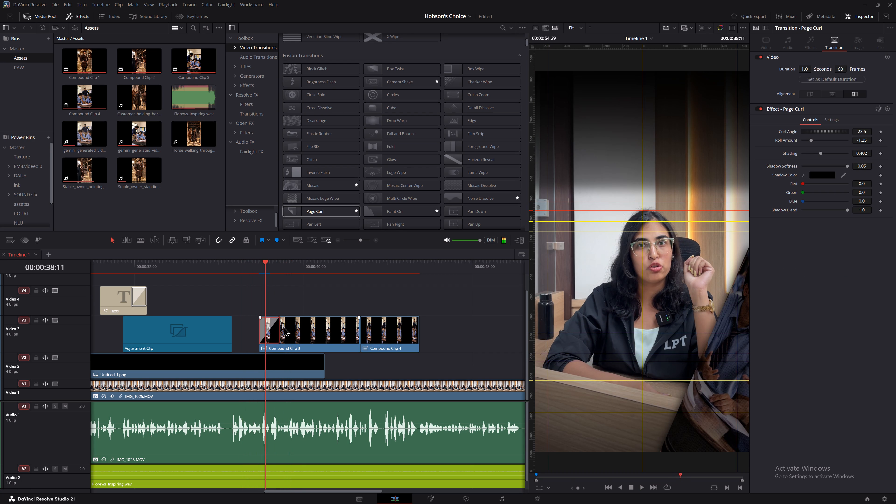
left_click_drag(280, 333, 271, 333)
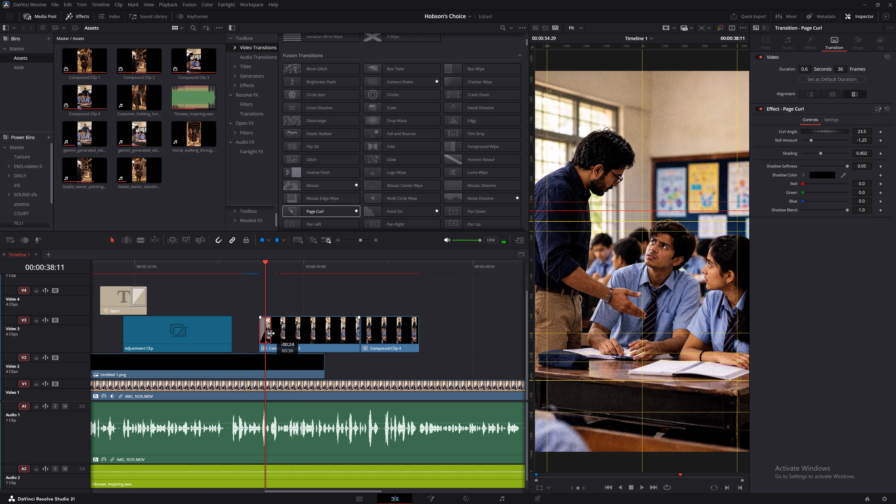
left_click_drag(271, 333, 269, 333)
Play back the shortened Page Curl and review both classroom shots through the return to the talking head.
key("space")
key("space")
left_click(259, 266)
key("space")
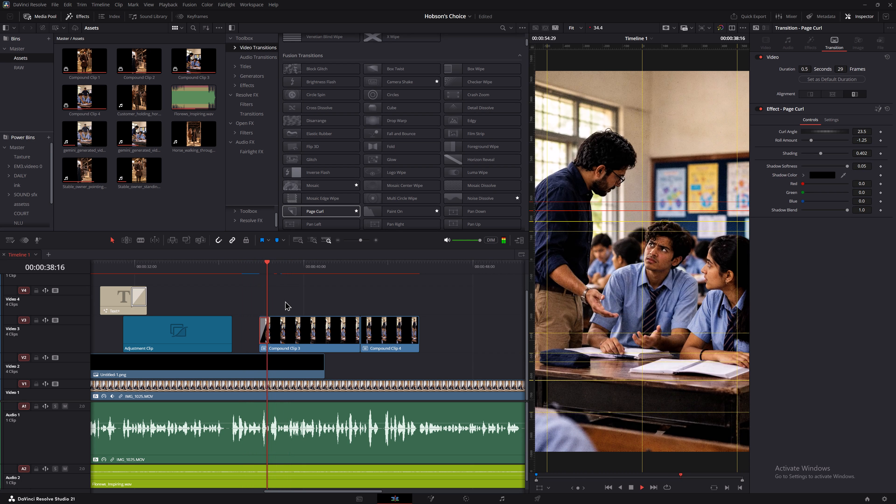
middle_click_drag(335, 309, 281, 301)
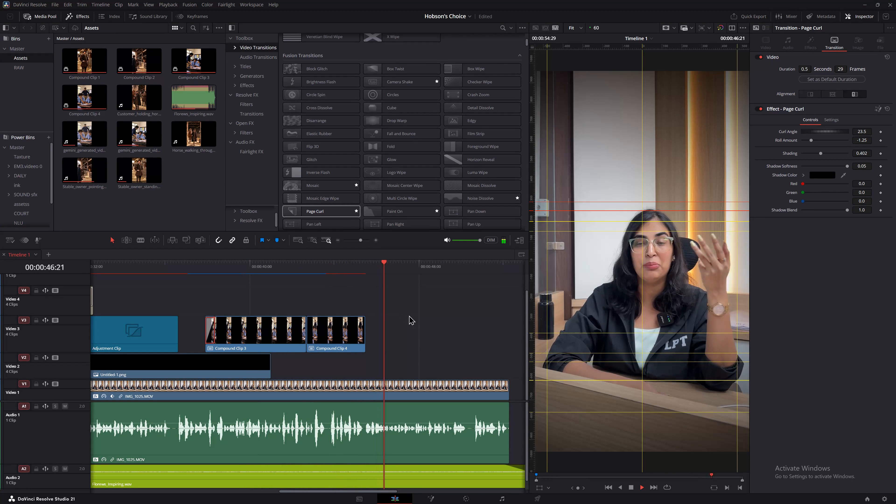
key("space")
key("space")
key("space")
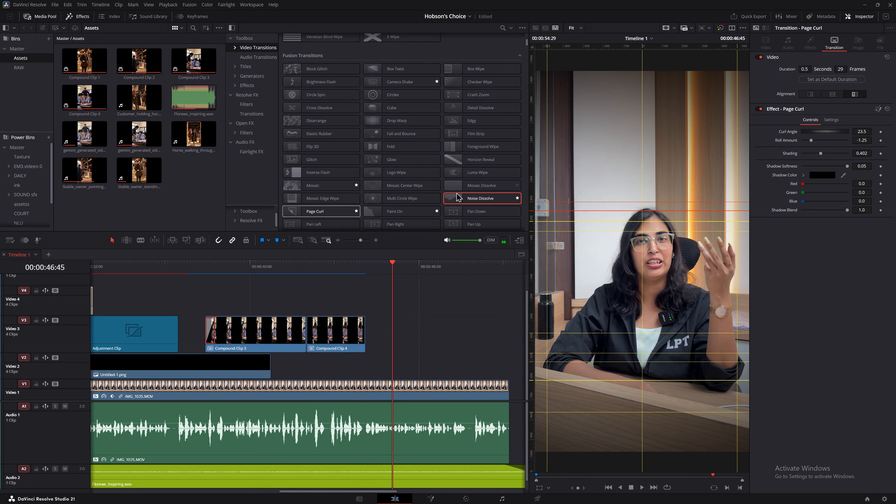
Add a Noise Dissolve transition to the end of the second classroom compound clip and shorten it to about 0.5 seconds (28 frames).
left_click_drag(457, 200, 357, 323)
left_click(351, 325)
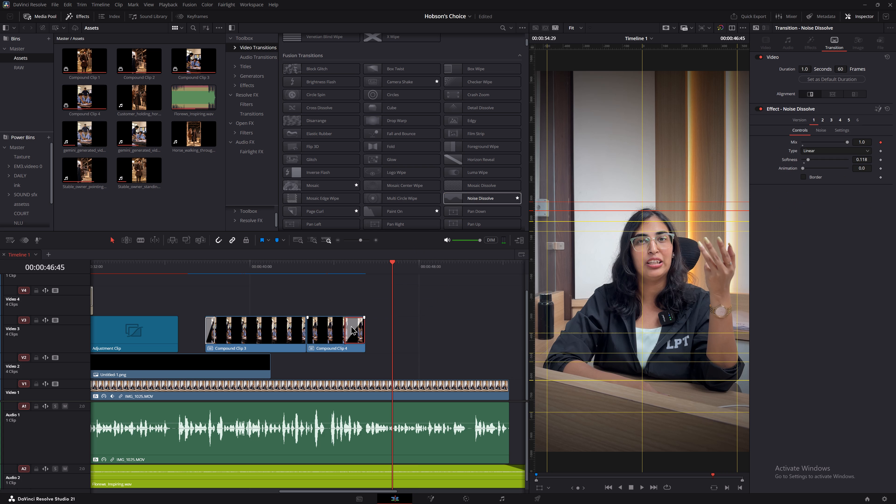
left_click_drag(345, 325, 357, 325)
Play back the Noise Dissolve at the end of the second classroom clip and review the closing talking-head section.
left_click(352, 267)
key("space")
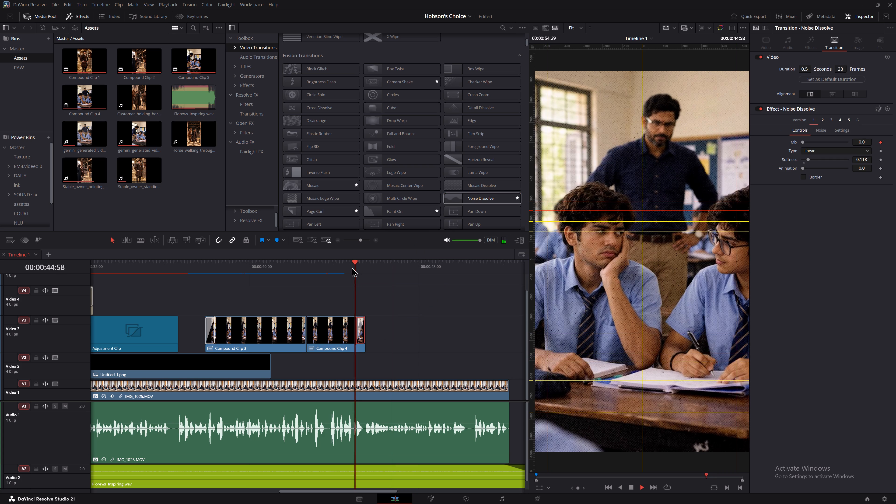
key("space")
left_click_drag(383, 272, 367, 272)
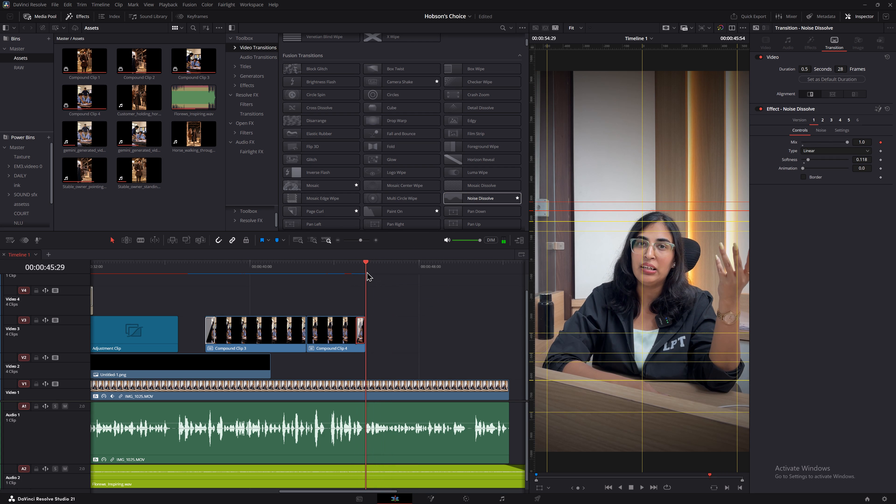
left_click_drag(367, 272, 367, 272)
key("space")
middle_click_drag(443, 329, 367, 329)
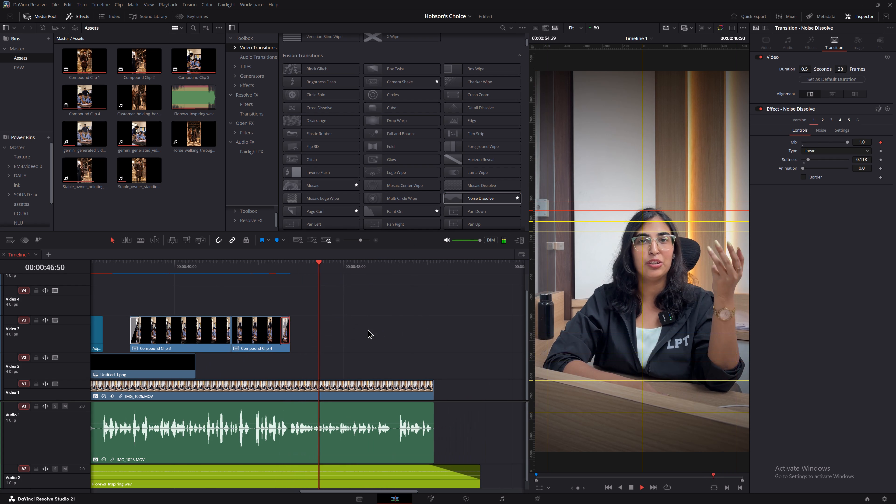
middle_click_drag(367, 329, 367, 329)
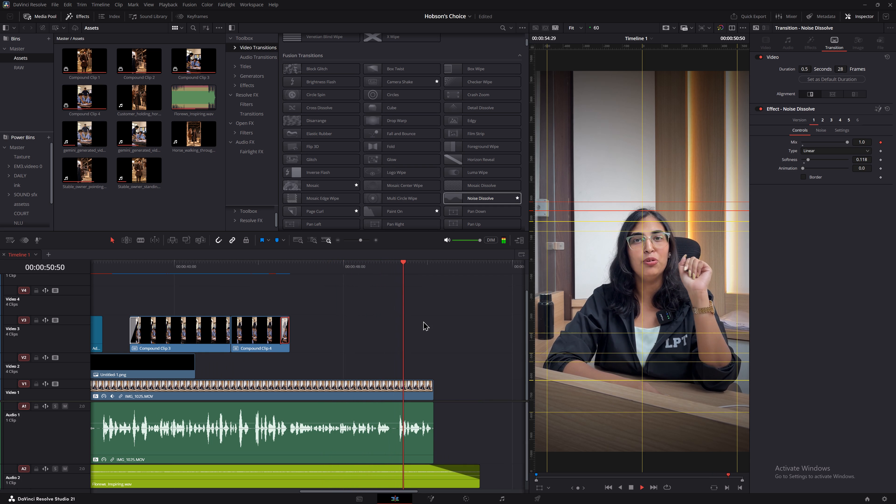
key("space")
Add an Adjustment Clip on Video 2 spanning from the end of the second classroom clip to the end of the talking-head footage.
key("space")
key("Down")
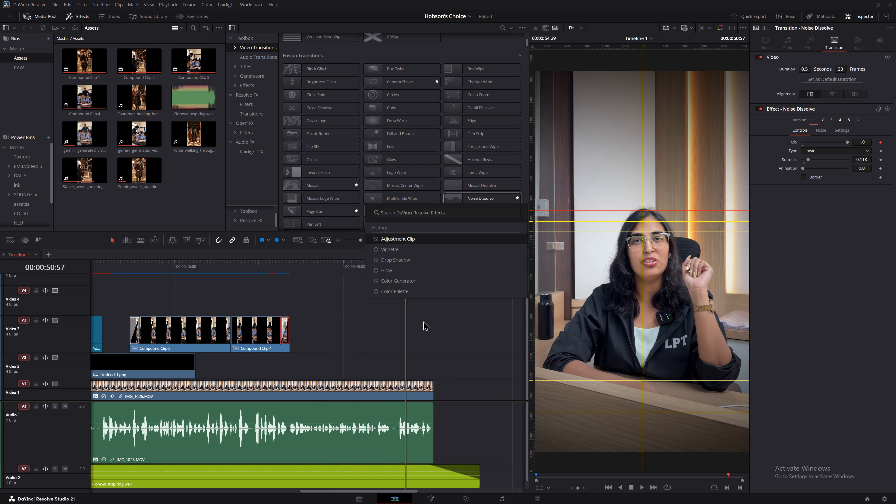
key("Return")
left_click_drag(439, 363, 325, 353)
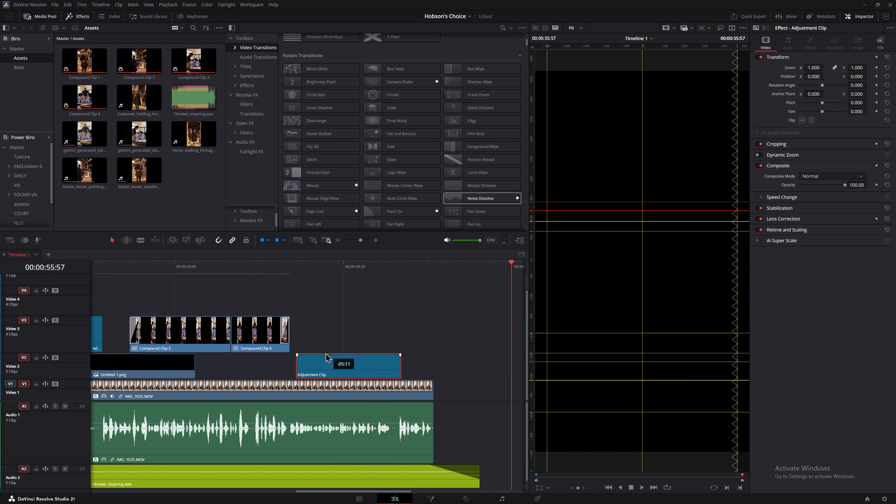
left_click_drag(325, 353, 321, 353)
left_click_drag(392, 372, 418, 369)
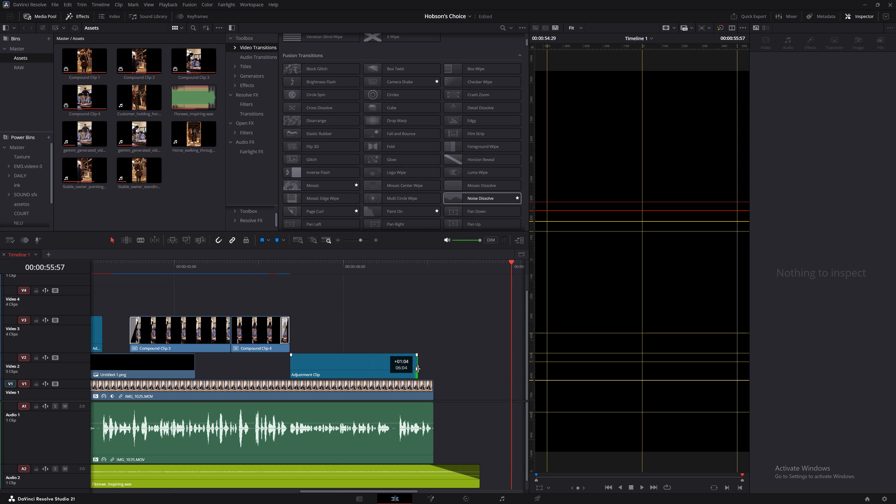
left_click_drag(418, 369, 428, 368)
Enable linear Dynamic Zoom on the closing adjustment clip with its framing overlay displayed, and play back the zoom.
left_click_drag(300, 264, 308, 270)
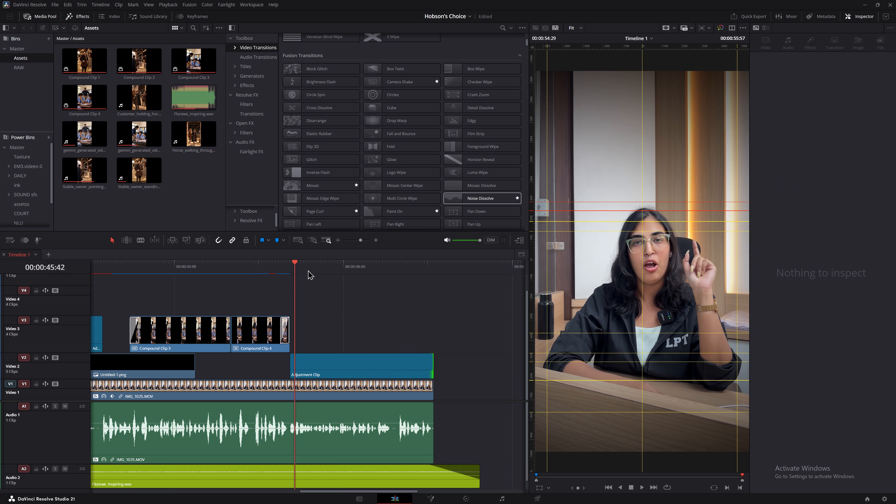
left_click_drag(308, 270, 430, 286)
left_click(394, 357)
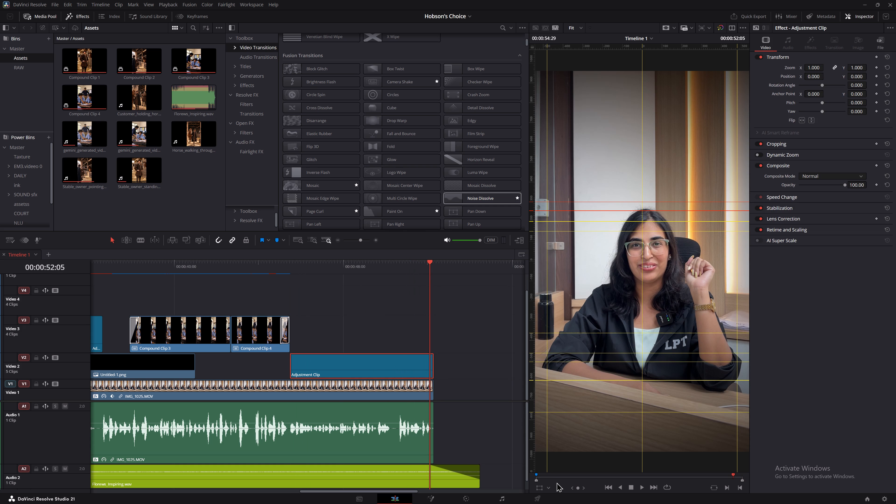
left_click(549, 489)
left_click(555, 430)
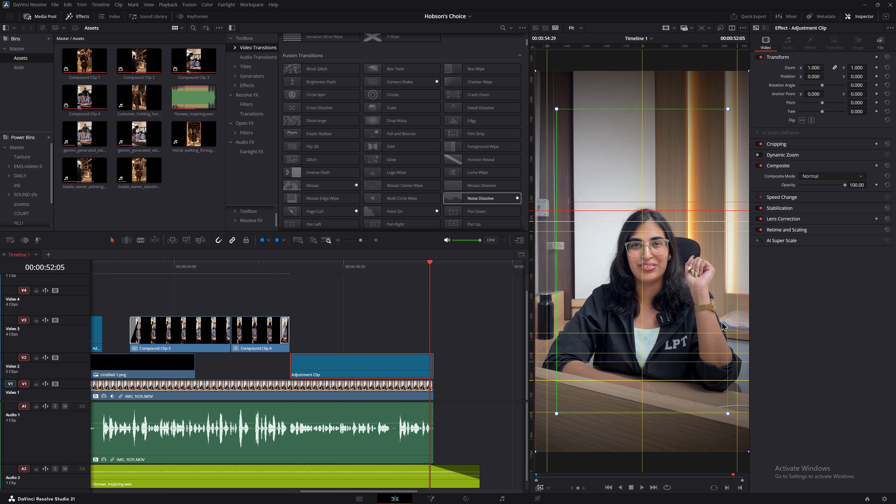
left_click(760, 154)
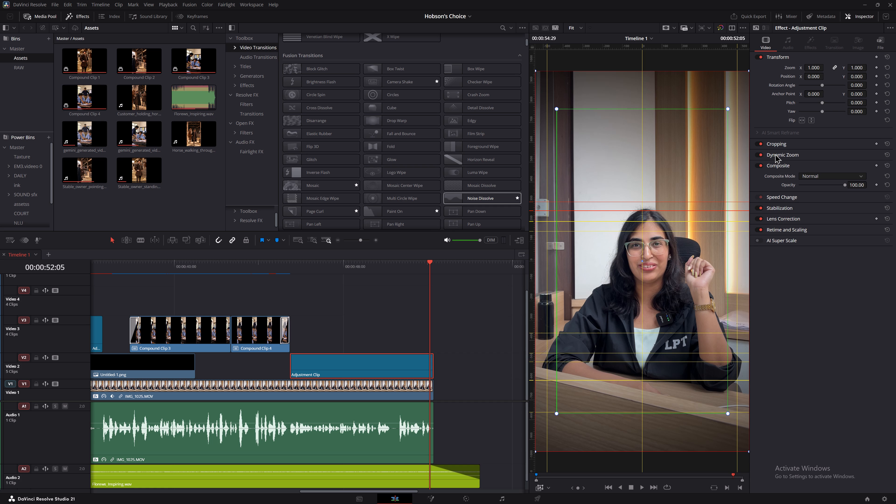
left_click(780, 155)
left_click(289, 266)
key("space")
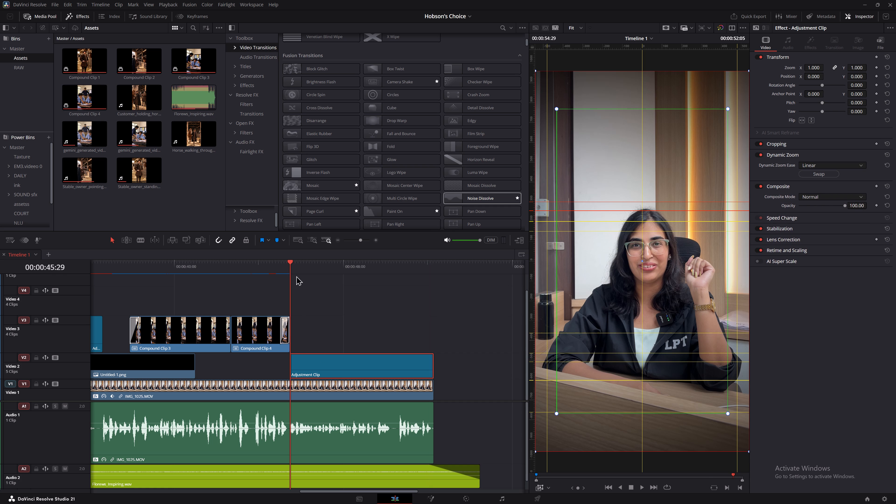
left_click(269, 273)
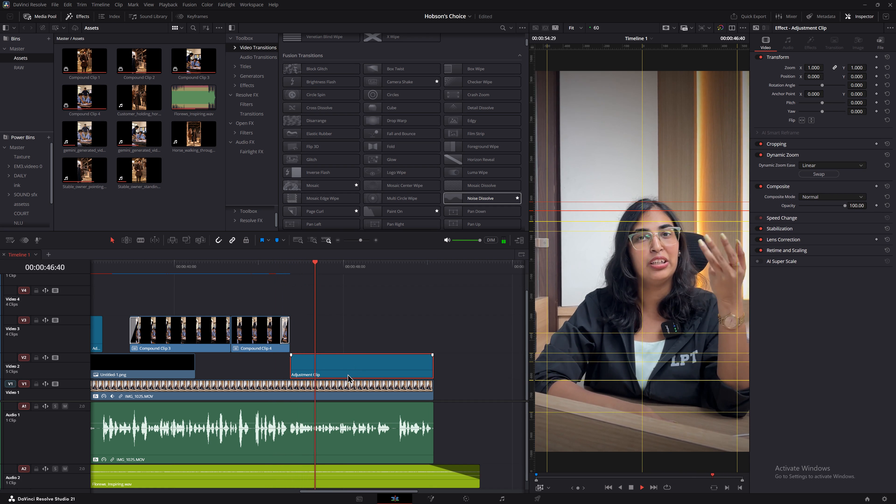
Swap the Dynamic Zoom's start and end framing on the closing adjustment clip, play it back and save the project.
left_click(346, 367)
key("space")
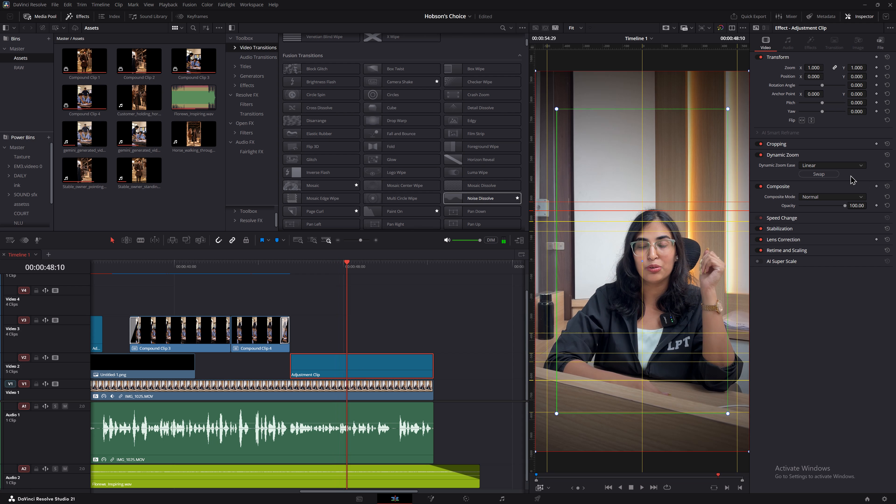
left_click(829, 175)
left_click(284, 267)
key("space")
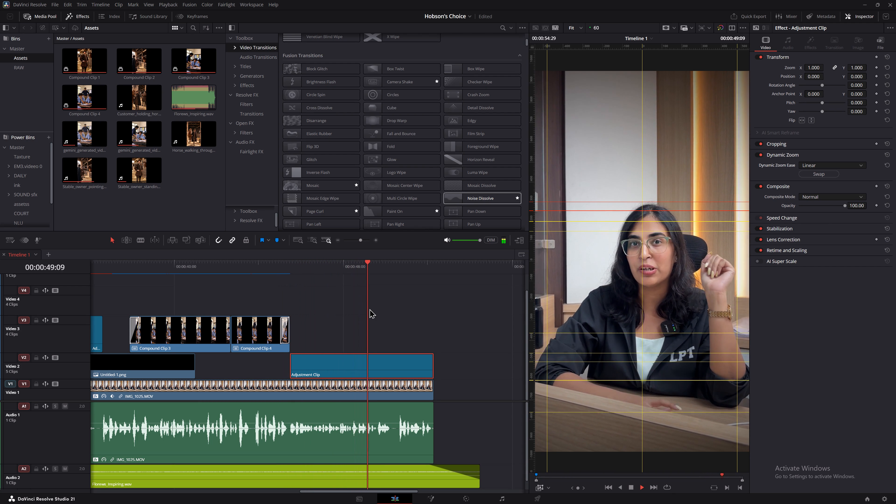
middle_click_drag(422, 338, 367, 333)
scroll(367, 333, "down", 4, "alt")
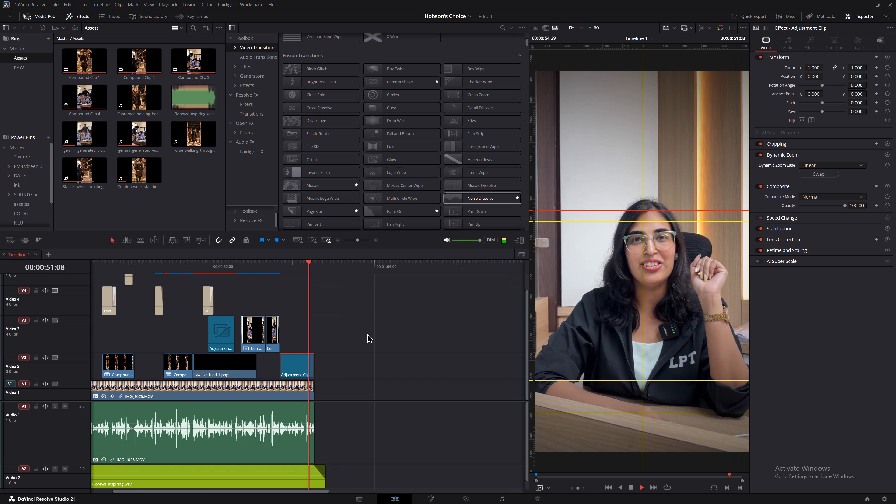
key("ctrl+s")
key("ctrl+s")
key("space")
Trim the music clip's end back to 00:00:53:33, shorten its fade-out, and play back the ending.
scroll(294, 326, "up", 5)
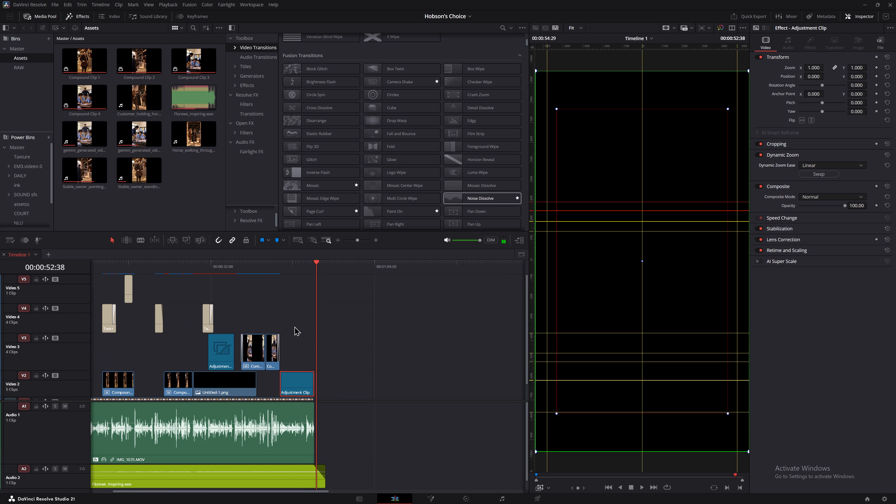
scroll(286, 340, "down", 5)
key("space")
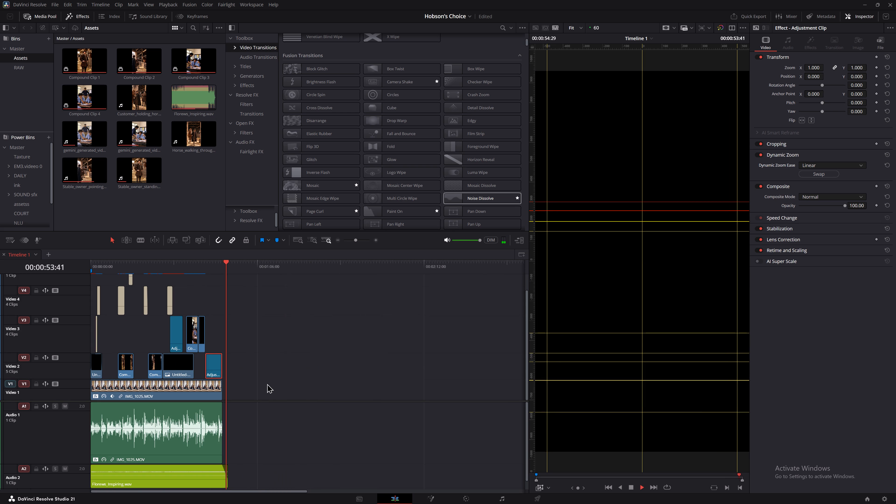
scroll(277, 374, "up", 14, "alt")
key("space")
left_click_drag(306, 469, 279, 470)
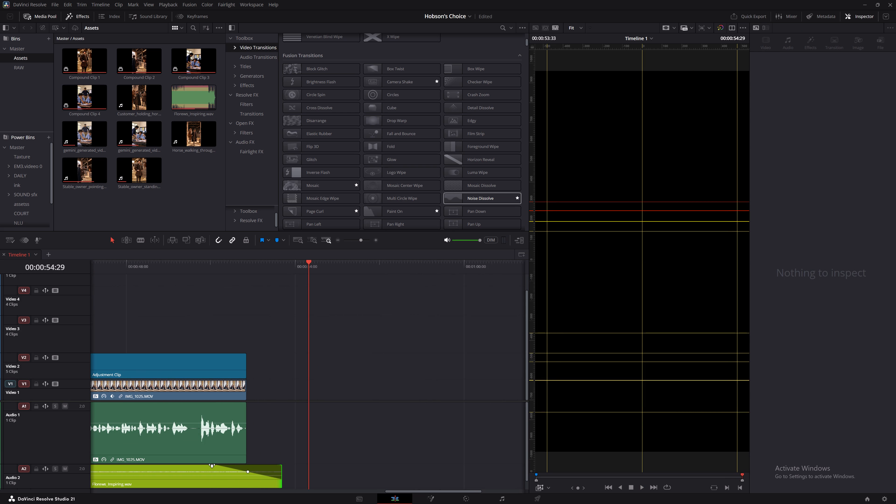
left_click_drag(211, 464, 227, 464)
left_click(215, 269)
key("space")
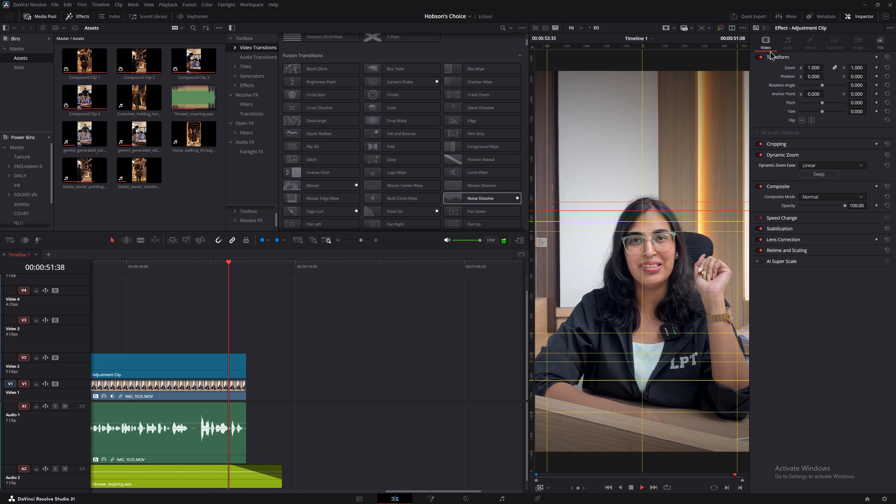
Show the audio mixer, check the track levels while playing back the classroom section, and save the project.
left_click(790, 14)
scroll(295, 348, "down", 5, "alt")
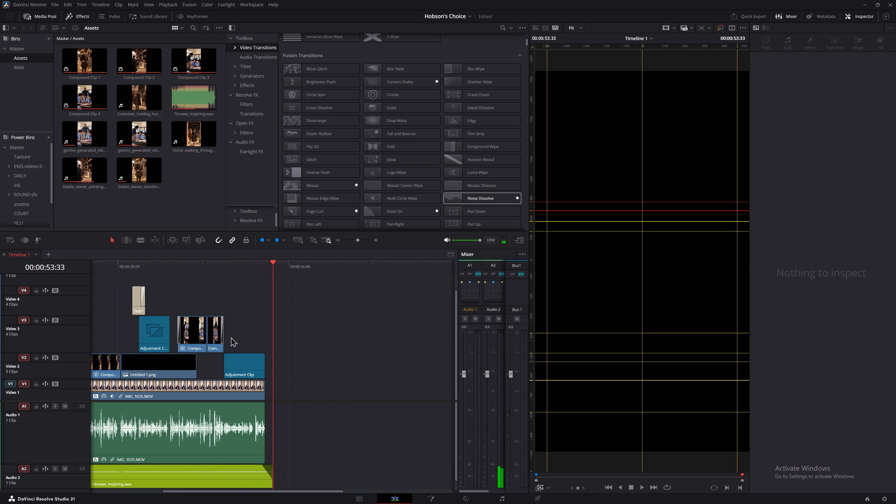
left_click(199, 261)
key("space")
scroll(352, 394, "down", 4, "alt")
key("ctrl+s")
key("ctrl+s")
key("space")
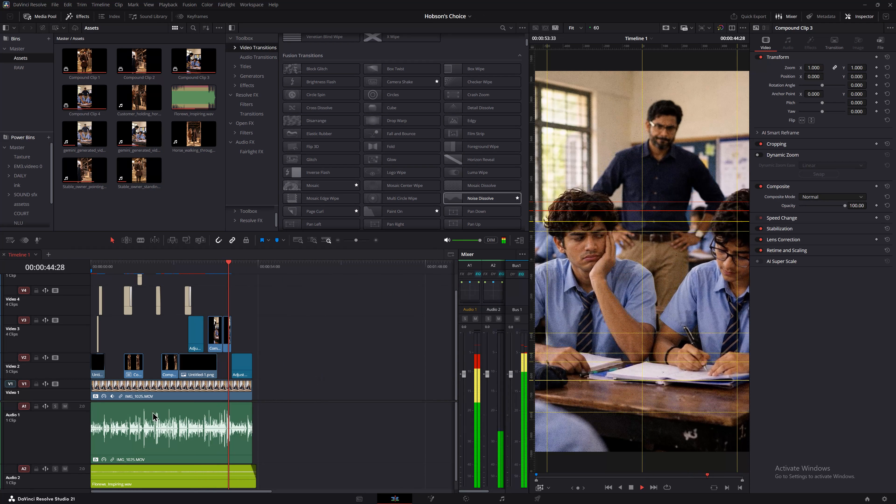
Set the Audio 1 track volume to -3.0, save the project, and play back to check the mixer levels.
left_click(28, 435)
double_click(863, 65)
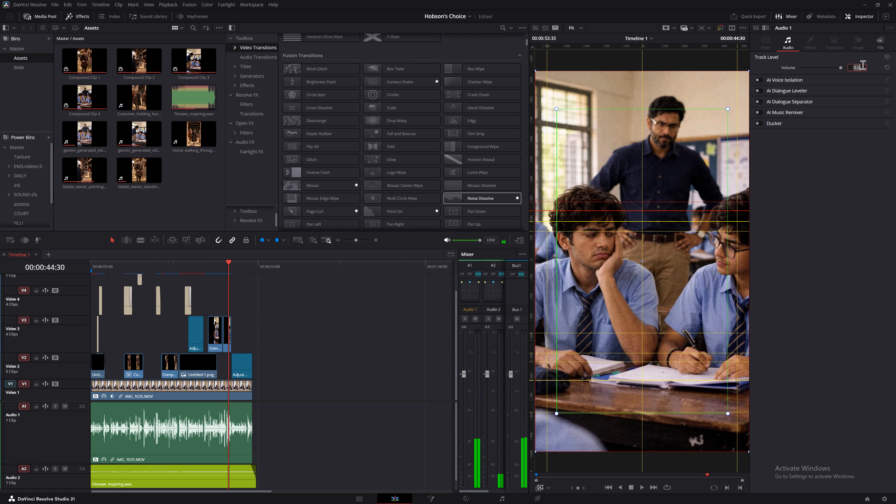
key("BackSpace")
type("-3")
key("Return")
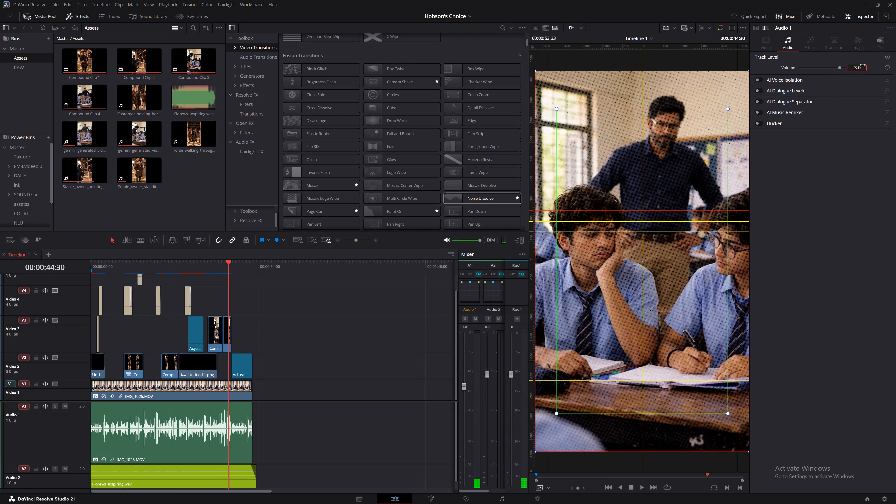
key("space")
key("space")
key("ctrl+s")
key("ctrl+s")
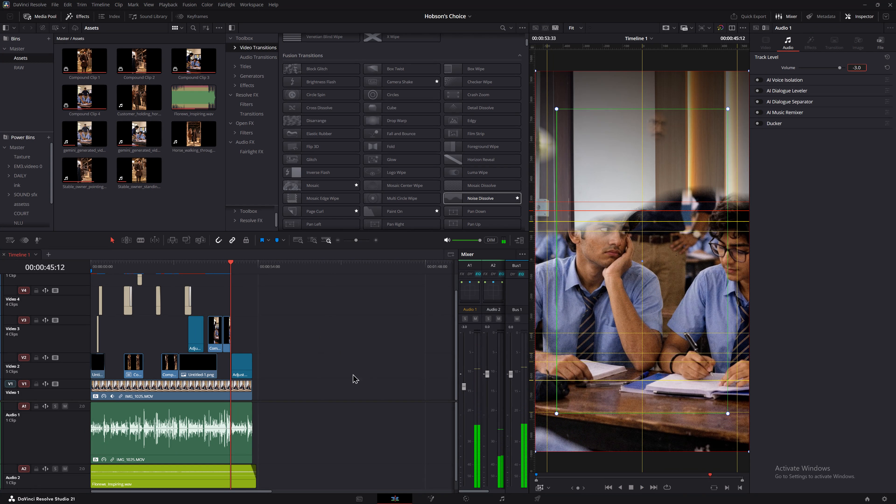
key("space")
key("space")
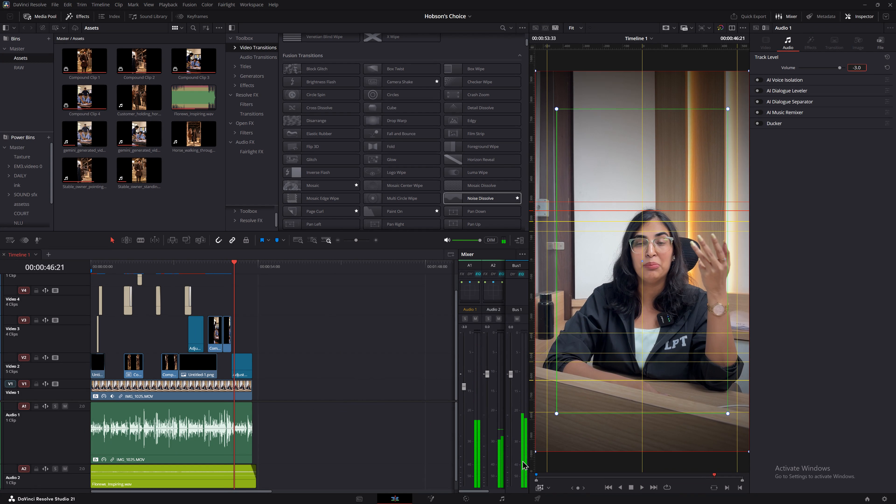
Look at the render settings on the Deliver page and return to the Edit page.
left_click(543, 499)
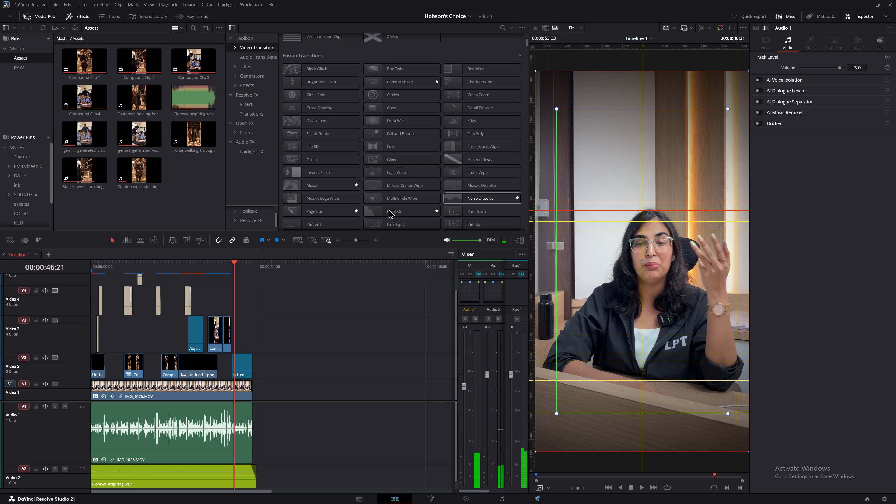
left_click(392, 499)
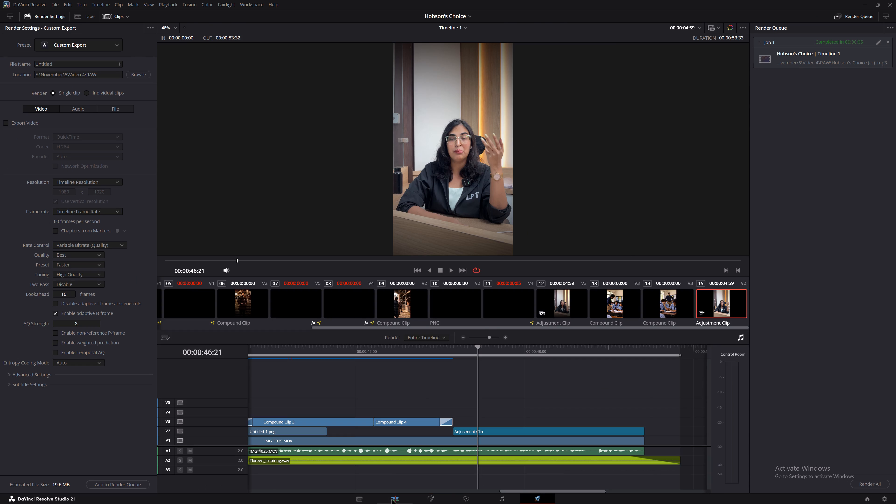
Add a new video track V6 above Video 5 in the timeline.
scroll(287, 337, "down", 2, "alt")
scroll(38, 328, "down", 4, "shift")
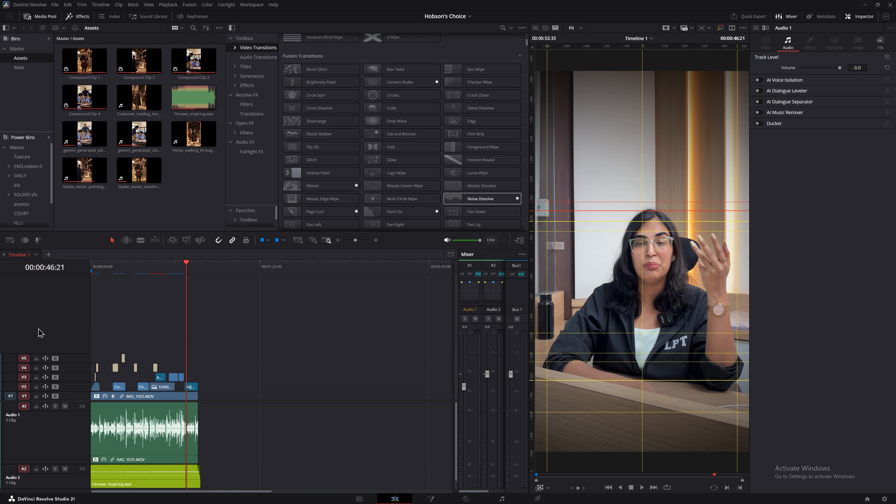
scroll(38, 328, "down", 14, "shift")
right_click(56, 317)
left_click(94, 324)
left_click(231, 309)
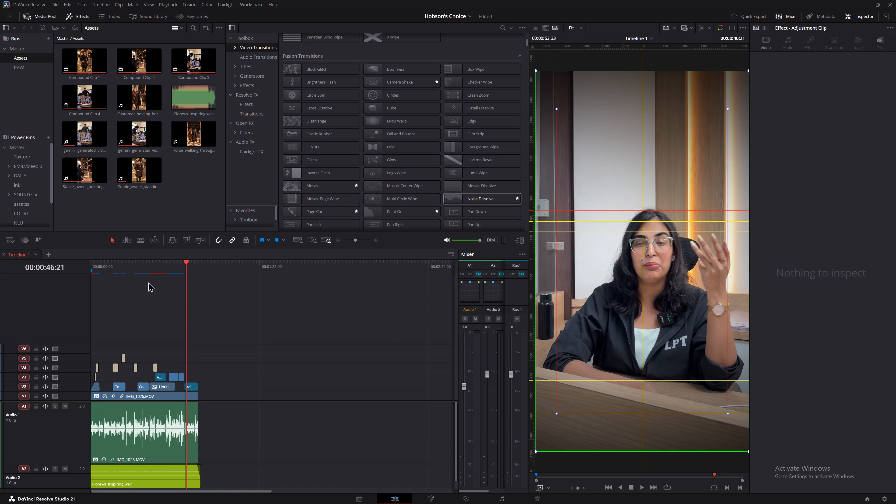
Open the LOGO folder in the Power Bins and look through its logo files.
scroll(34, 214, "up", 5)
left_click(26, 149)
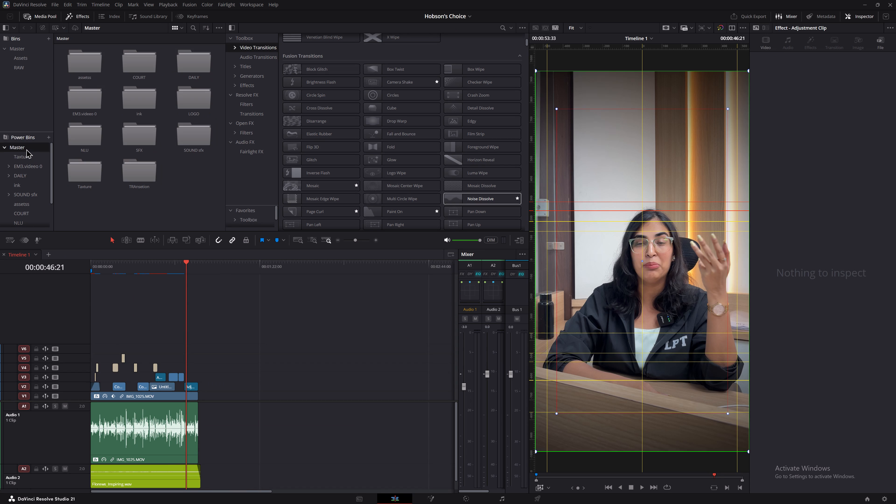
double_click(202, 93)
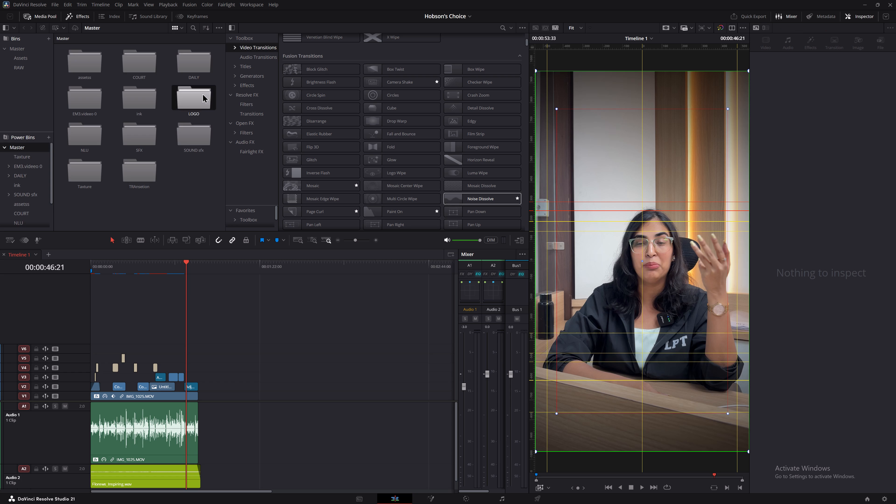
Open the Cut the Gordion knot project and copy the LPT logo clip from its V10 track.
left_click(867, 502)
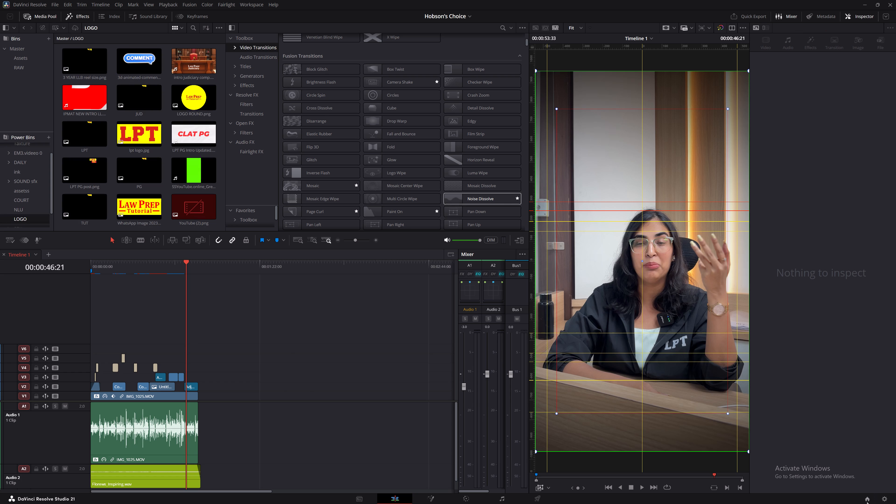
double_click(521, 173)
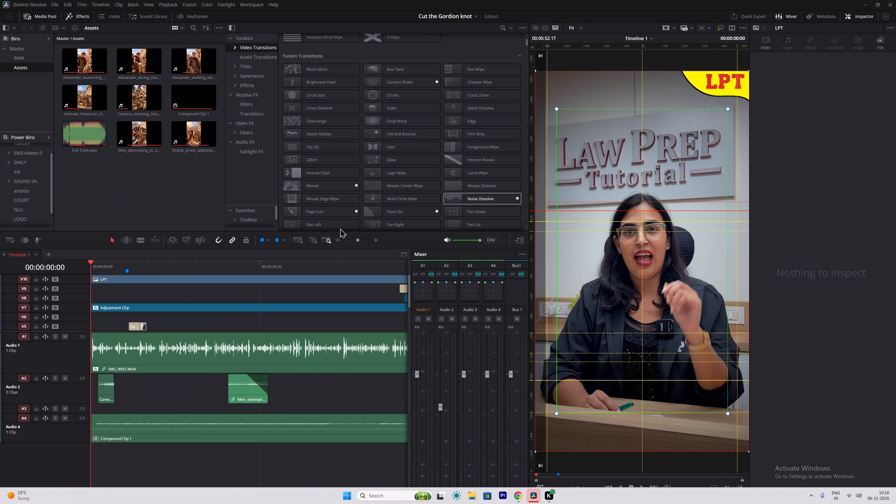
left_click(198, 281)
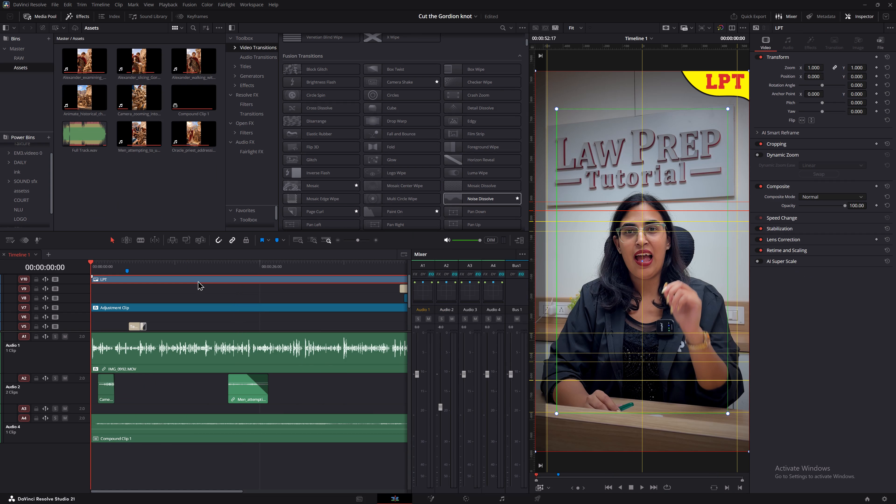
key("ctrl+c")
Return to the Hobson's Choice project and paste the copied LPT logo clip into empty space on V10.
left_click(450, 15)
left_click(454, 28)
left_click(207, 271)
left_click(247, 324)
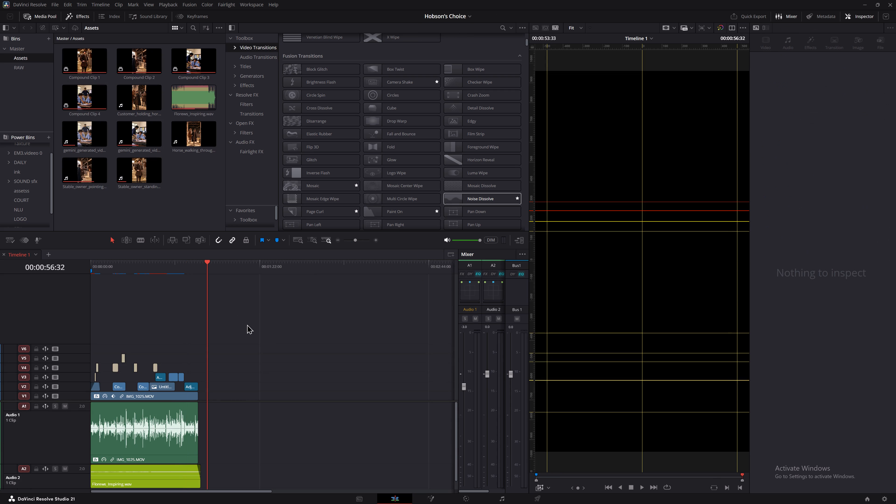
key("ctrl+v")
Move the LPT clip on V10 to the timeline start and extend its end to the music's end at 00:00:53:33.
left_click_drag(259, 313, 164, 311)
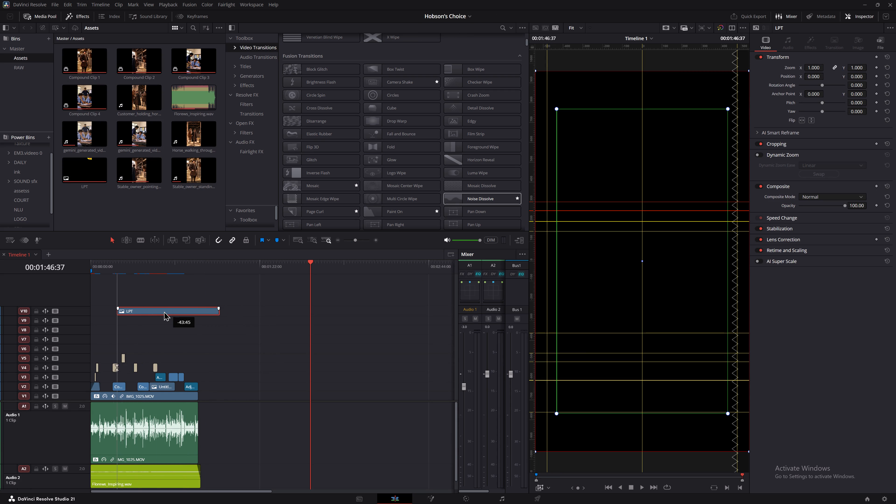
left_click_drag(164, 311, 125, 308)
left_click(200, 268)
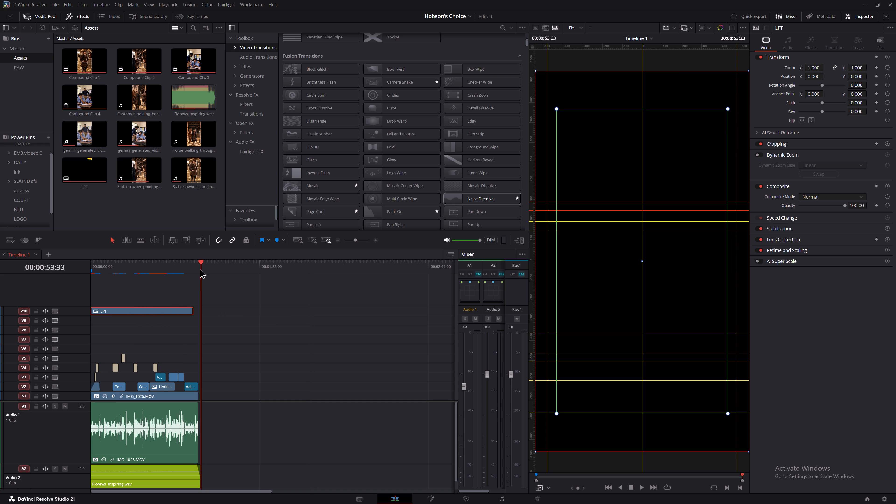
scroll(343, 314, "up", 7, "alt")
left_click_drag(248, 315, 268, 314)
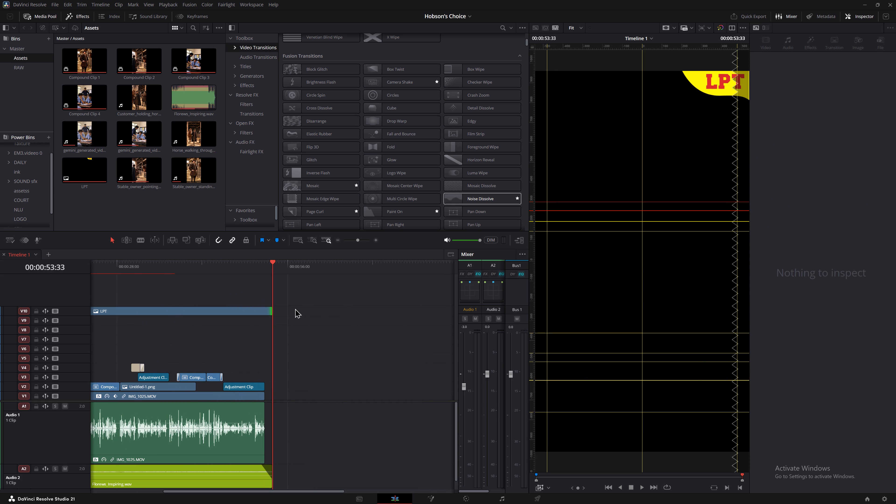
scroll(348, 291, "down", 6, "alt")
Save the project, add a short fade-in to the start of the LPT clip on V10, and play the opening to check it.
left_click_drag(130, 262, 66, 266)
key("ctrl+s")
key("space")
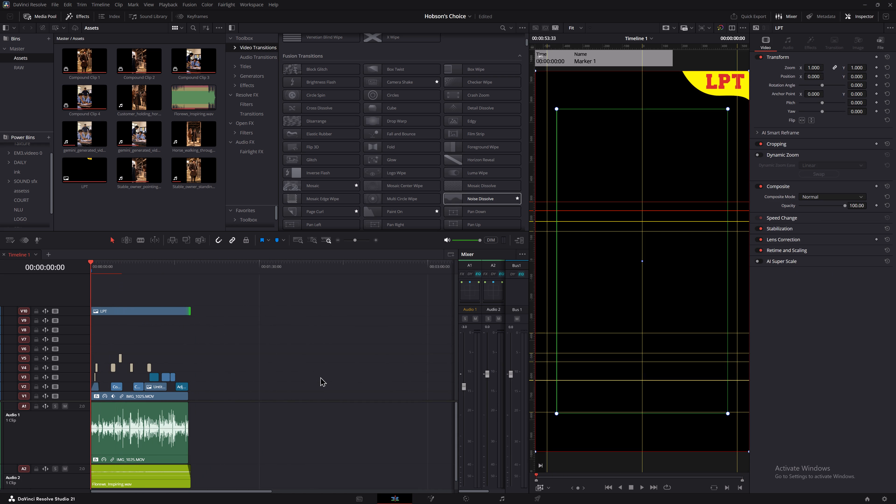
scroll(320, 383, "up", 13, "alt")
key("space")
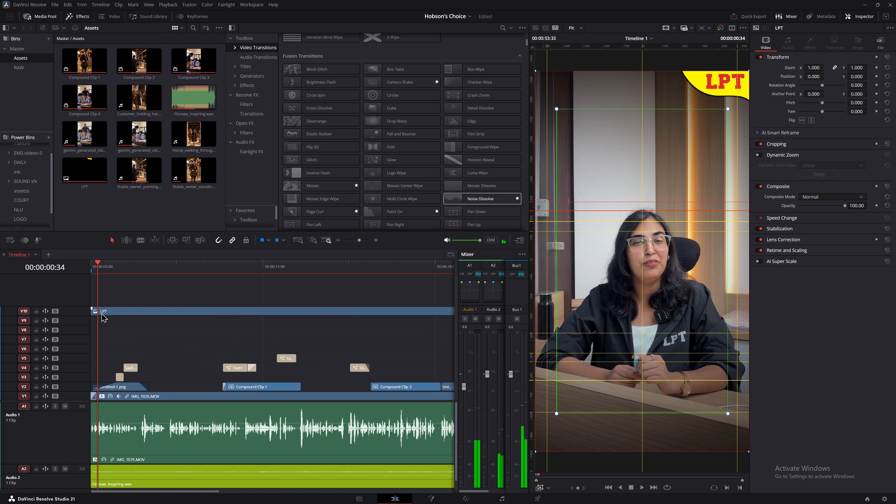
left_click_drag(91, 307, 102, 304)
left_click_drag(91, 259, 79, 260)
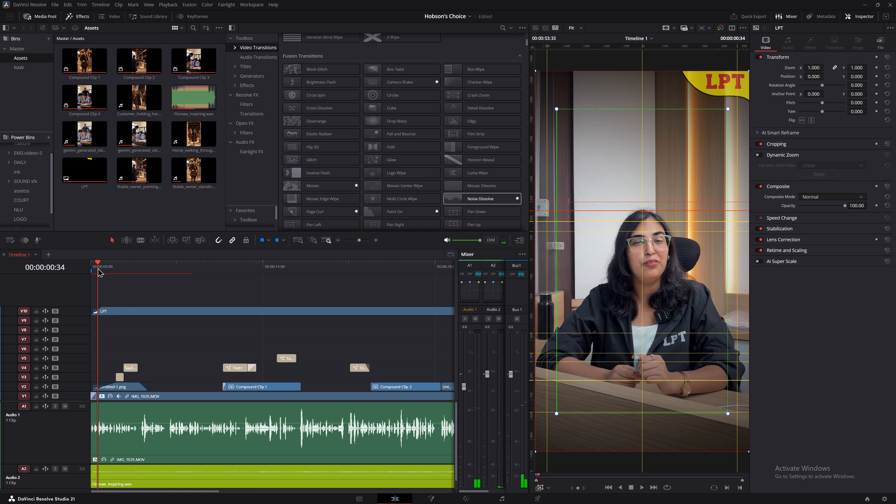
left_click_drag(99, 267, 68, 269)
key("space")
key("space")
scroll(155, 318, "down", 9, "alt")
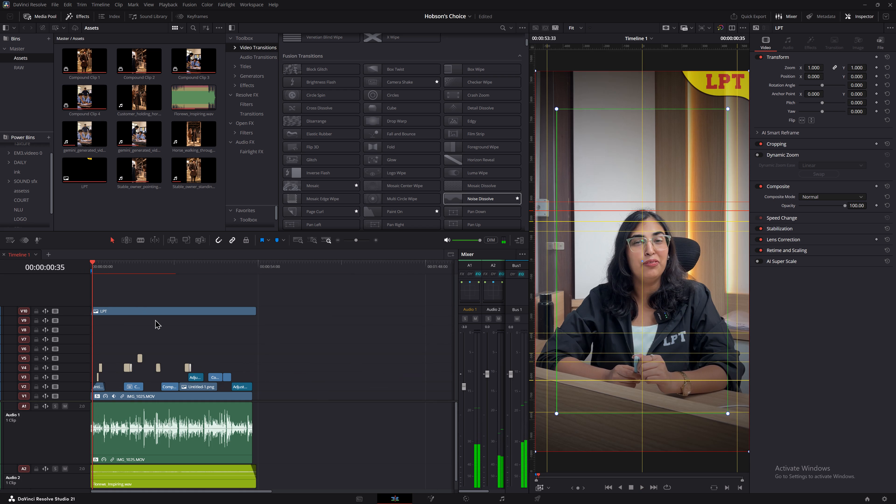
key("space")
key("space")
Fade out the LPT clip on V10 from the end of the video to the end of the music, and play the ending.
left_click(246, 269)
key("space")
scroll(348, 289, "up", 16, "alt")
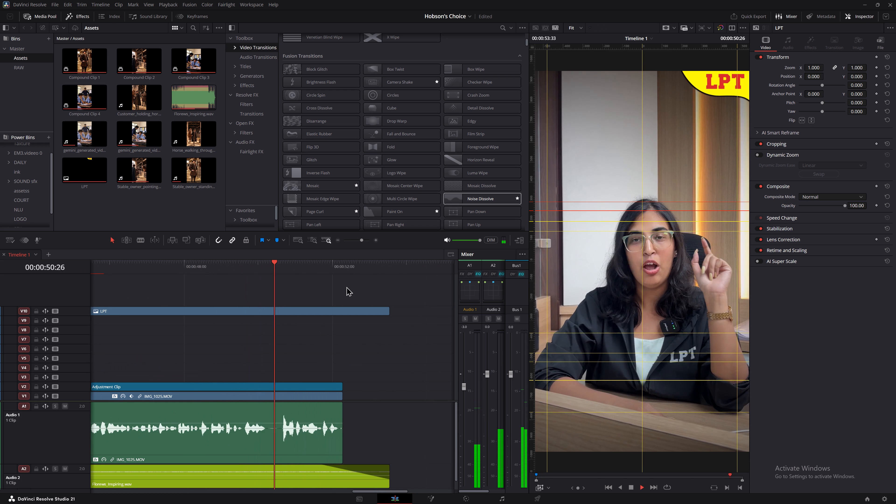
scroll(346, 287, "down", 2, "ctrl")
key("space")
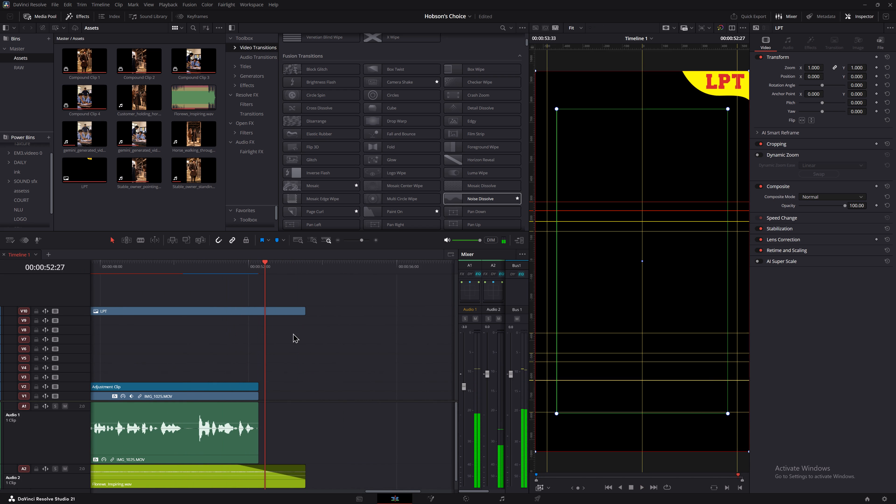
left_click_drag(305, 308, 255, 310)
key("space")
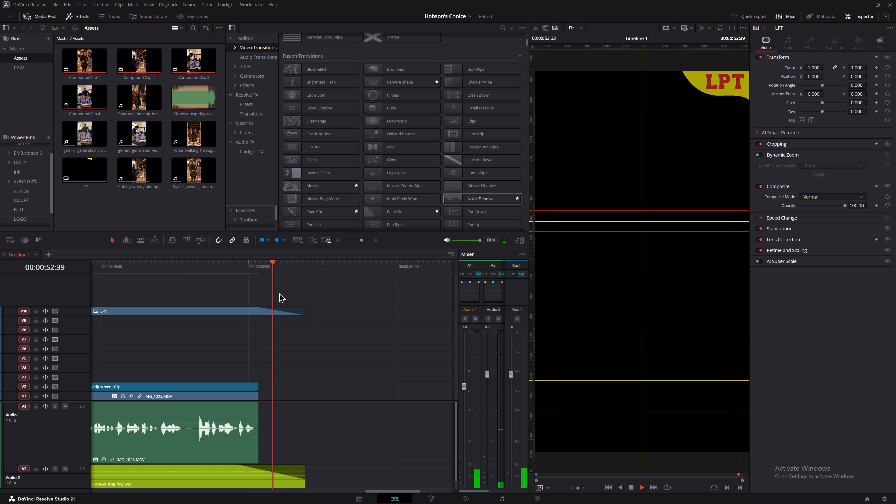
key("space")
scroll(322, 329, "down", 13, "alt")
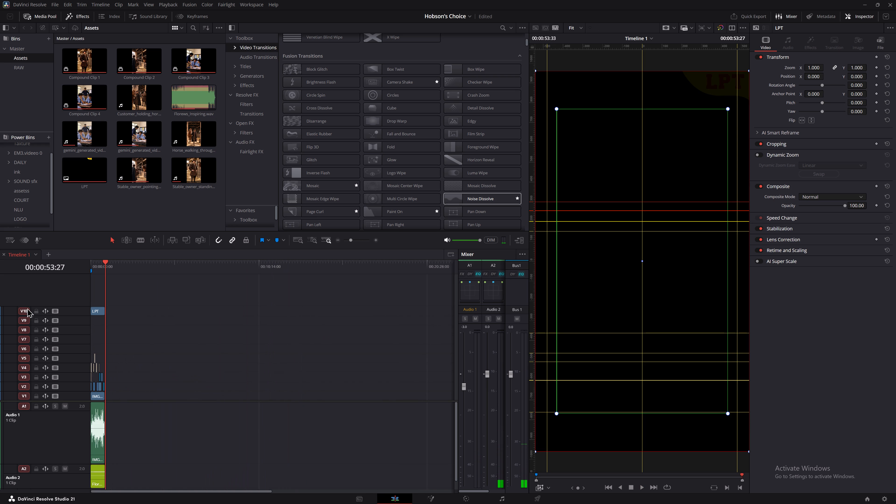
Save the project and play the reel from the start to review the opening with the logo.
left_click_drag(106, 264, 37, 263)
key("space")
key("ctrl+s")
key("ctrl+s")
key("ctrl+s")
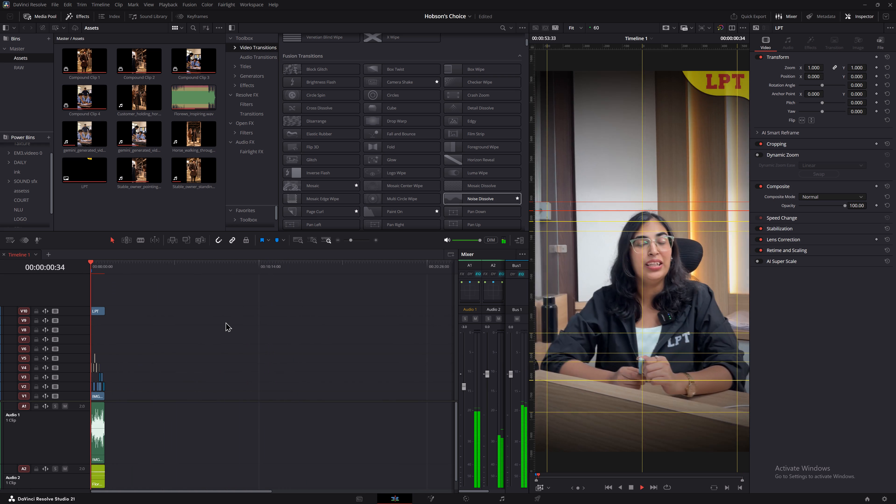
scroll(274, 354, "up", 8, "alt")
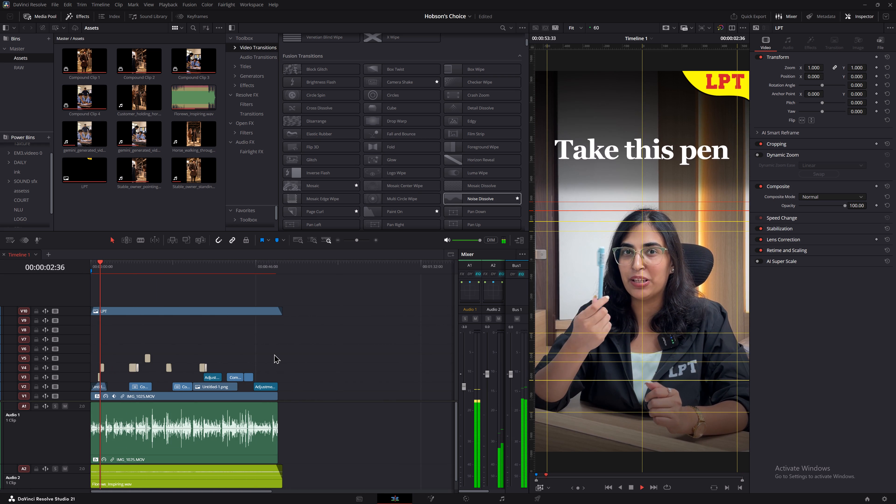
key("space")
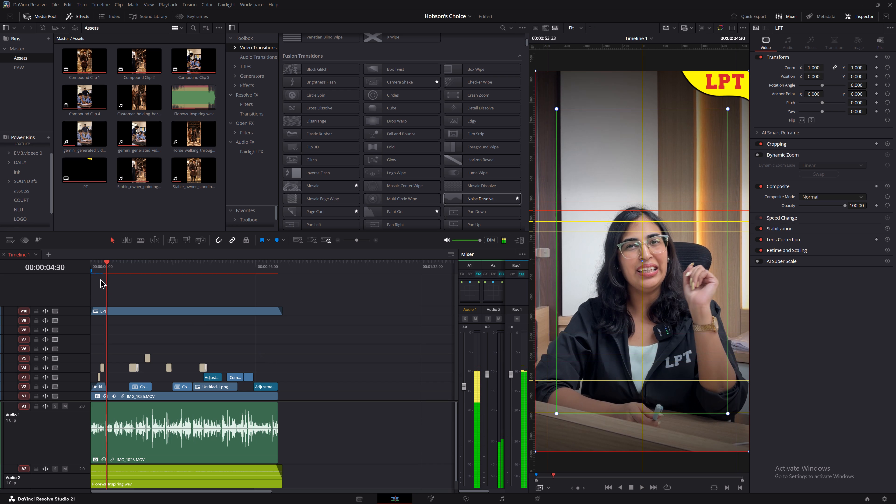
left_click_drag(97, 261, 79, 262)
scroll(247, 354, "up", 16, "alt")
key("space")
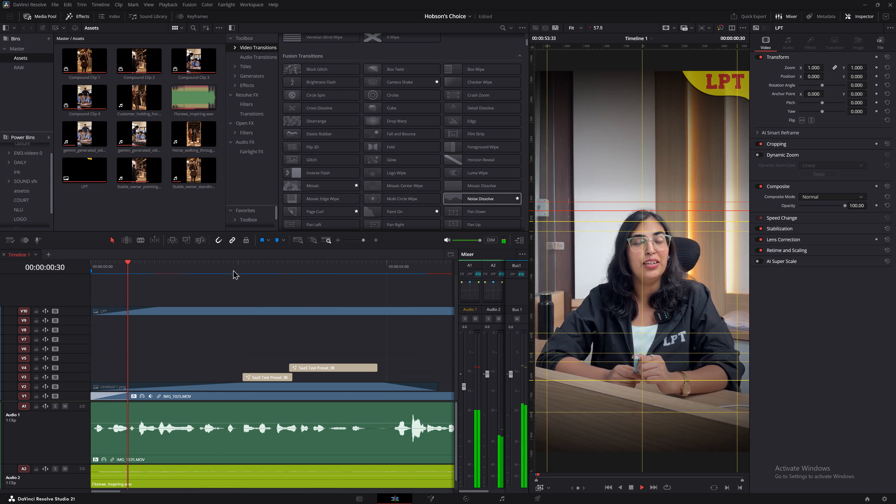
Change the color of the "Take this pen" title on V3 to yellow #ffff00.
left_click(219, 262)
key("space")
left_click(277, 376)
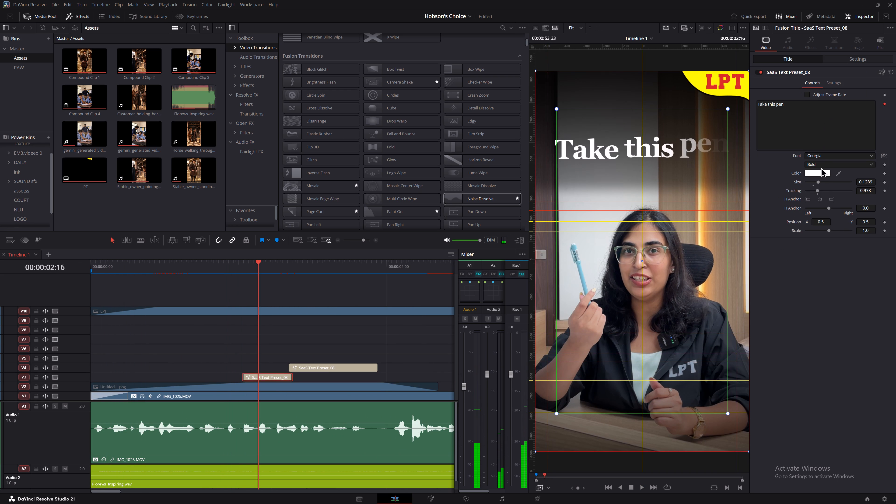
left_click(821, 171)
left_click(431, 223)
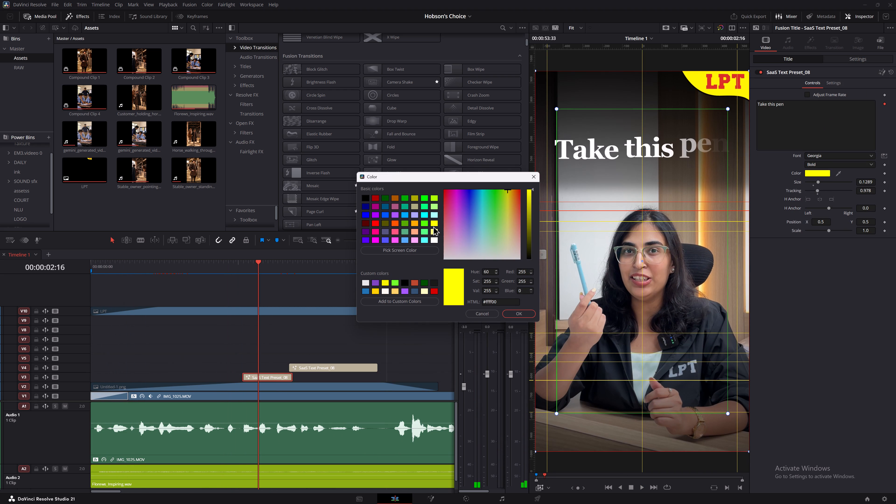
left_click(522, 316)
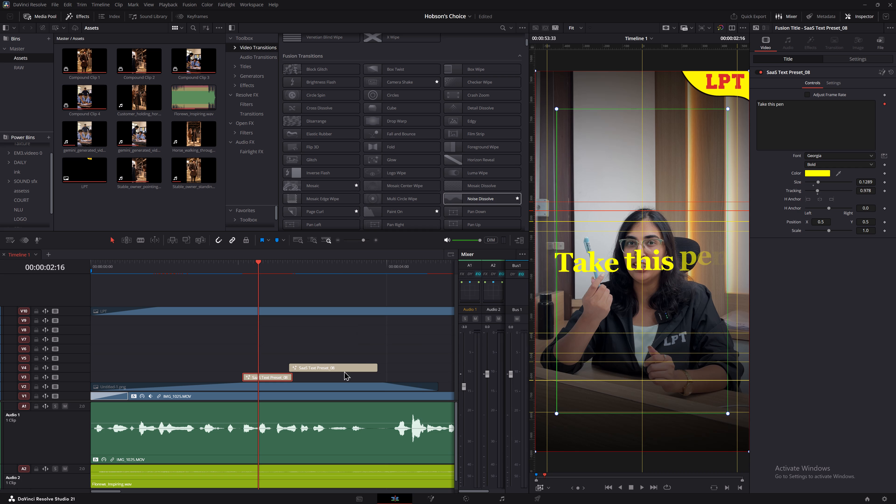
Turn off the on-screen transform controls in the timeline viewer.
left_click(539, 488)
Play back the "Take this pen" and "or take nothing" titles and the following section, and save the project.
key("space")
key("space")
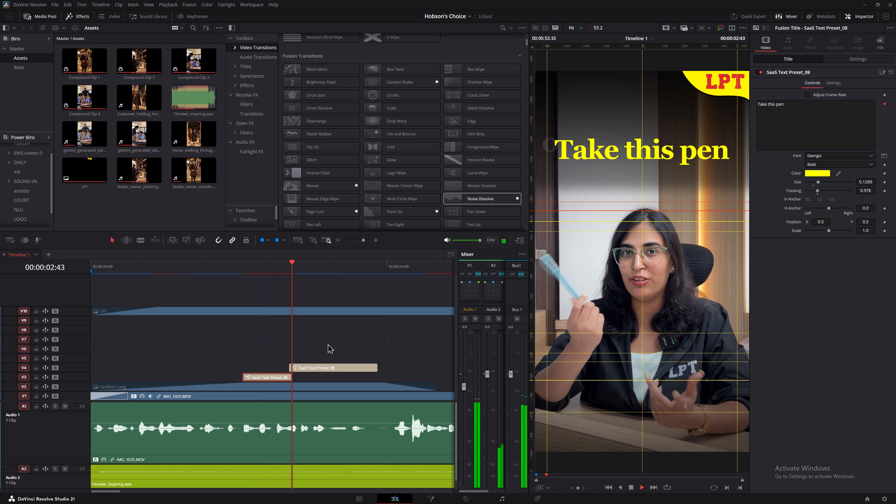
key("space")
key("space")
key("space")
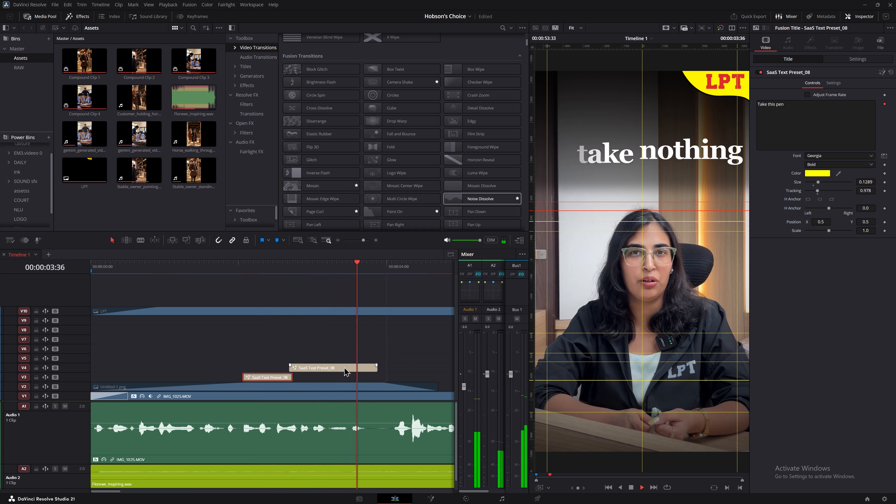
key("space")
left_click(344, 367)
left_click(220, 265)
key("space")
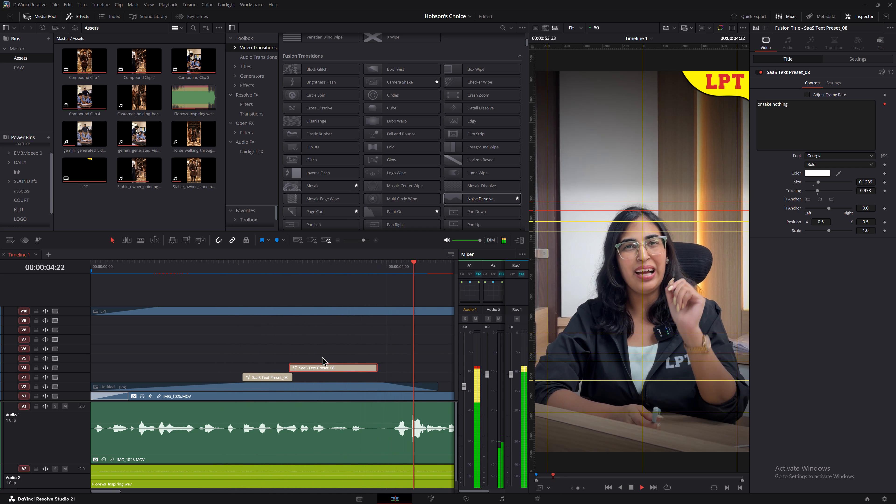
scroll(354, 364, "down", 5, "alt")
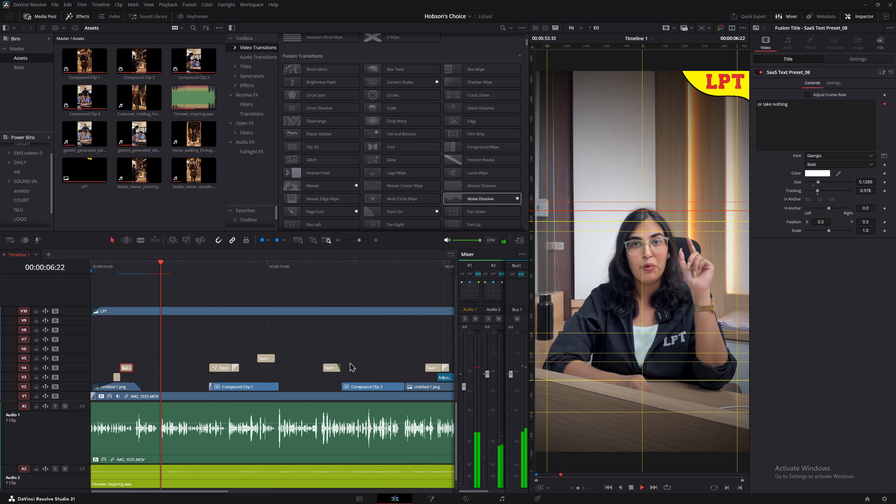
key("ctrl+s")
key("ctrl+s")
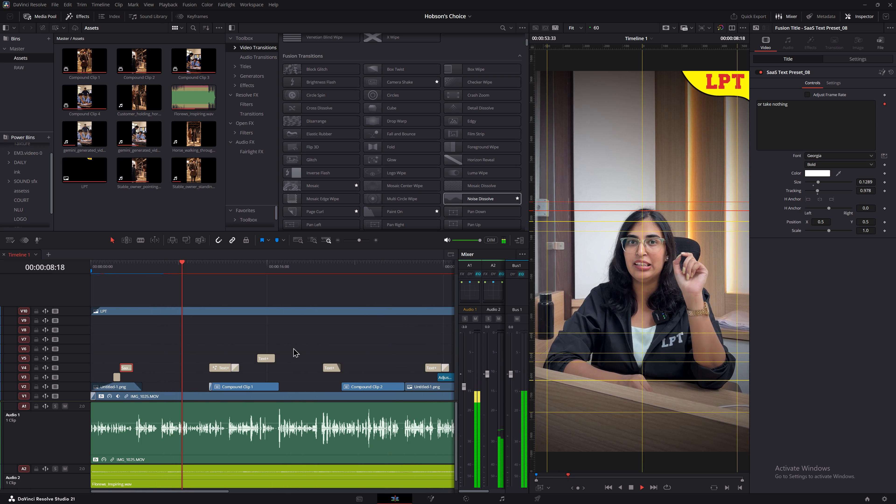
key("space")
Add the Number title from the DAILY power bin to the timeline above the talking clip, starting at about 7.5 seconds.
scroll(254, 336, "up", 6, "alt")
scroll(21, 182, "up", 5)
double_click(23, 150)
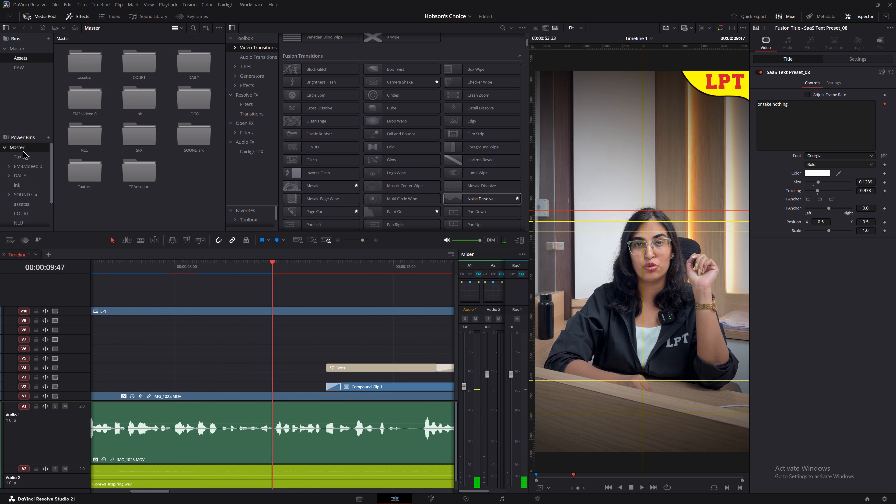
scroll(240, 334, "down", 2)
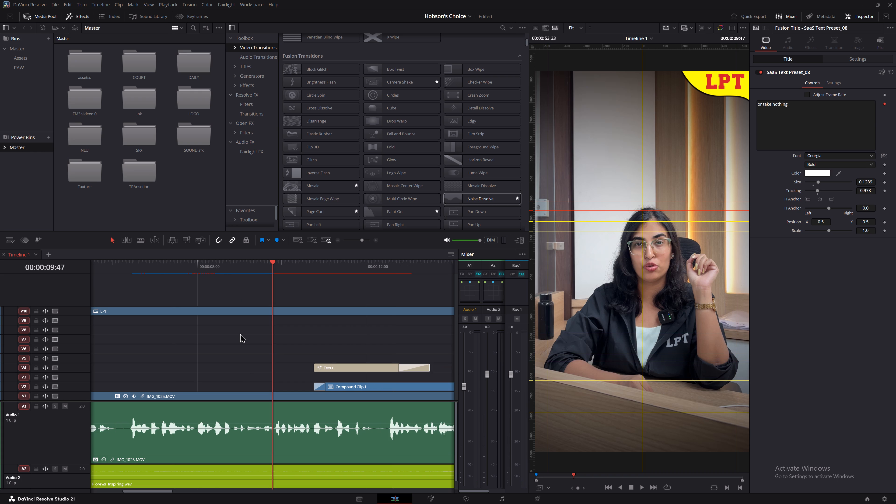
left_click(188, 95)
double_click(192, 68)
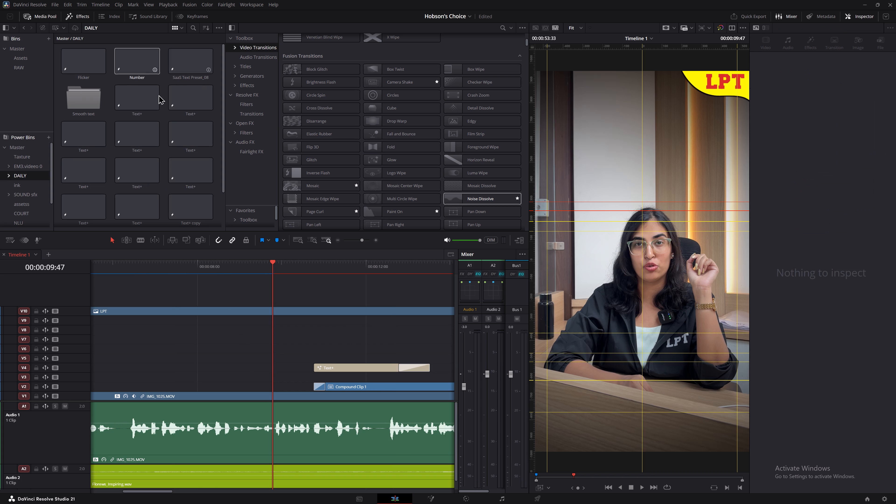
scroll(152, 190, "down", 2)
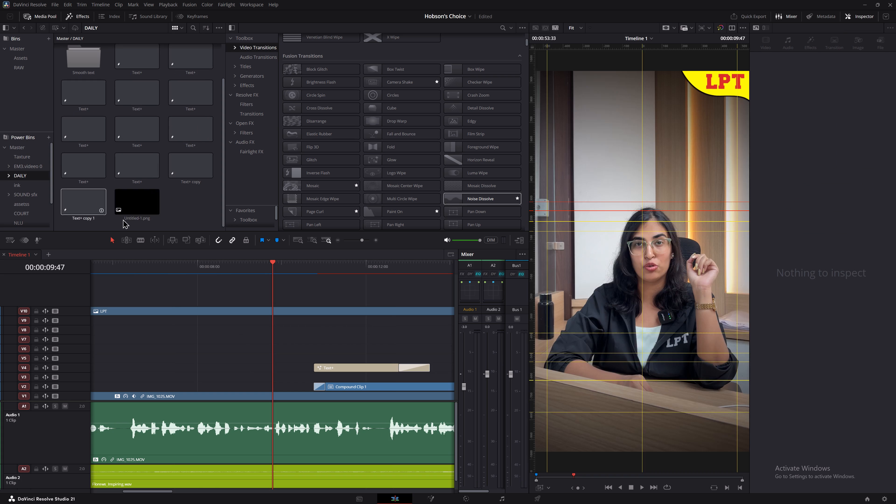
scroll(147, 169, "up", 1)
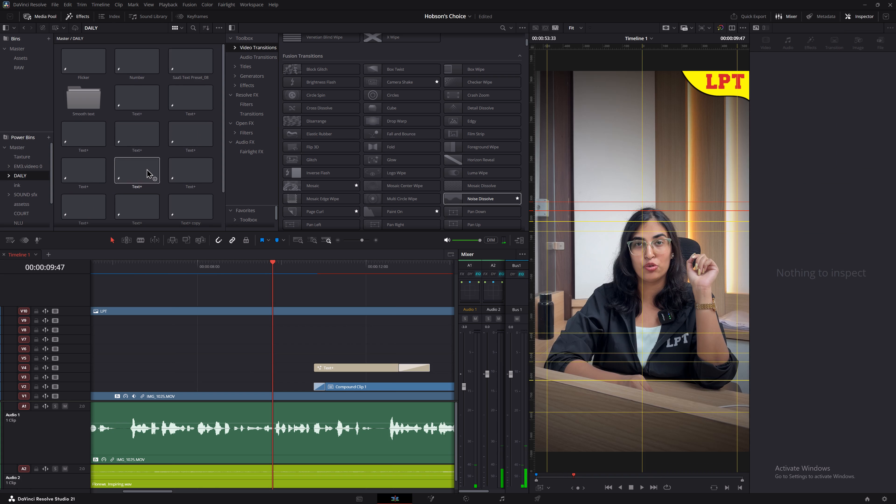
left_click_drag(126, 66, 204, 340)
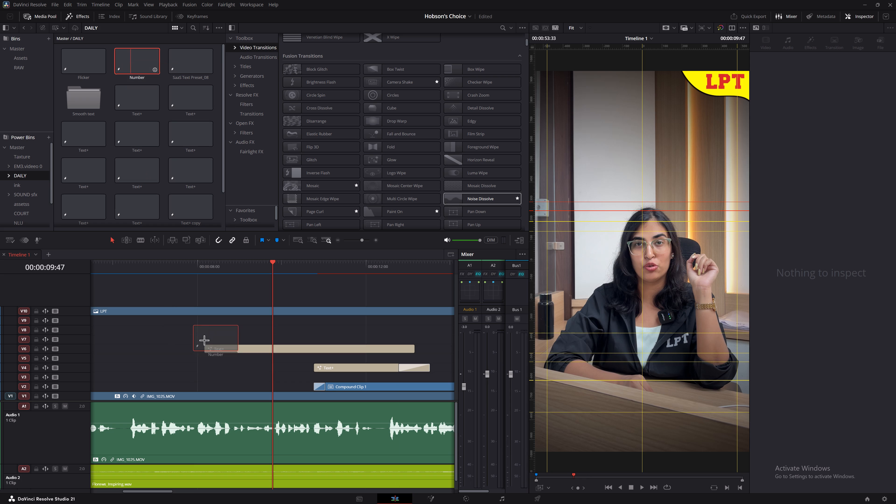
left_click_drag(204, 340, 174, 341)
left_click_drag(238, 339, 235, 327, "alt")
Delete the extra Text+ number title on V7, keeping the one on V8.
left_click(237, 344)
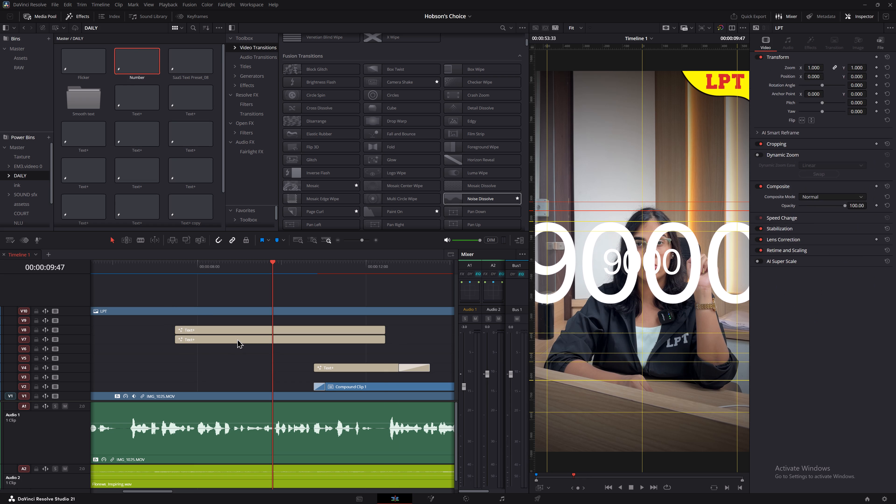
left_click(237, 339)
key("BackSpace")
Set the font of the Text+ number title on V8 to Impact.
left_click(255, 330)
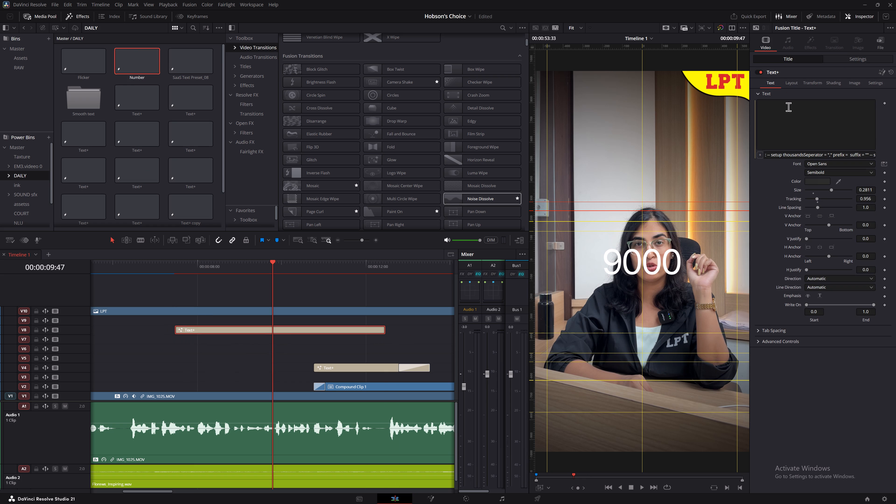
left_click(783, 107)
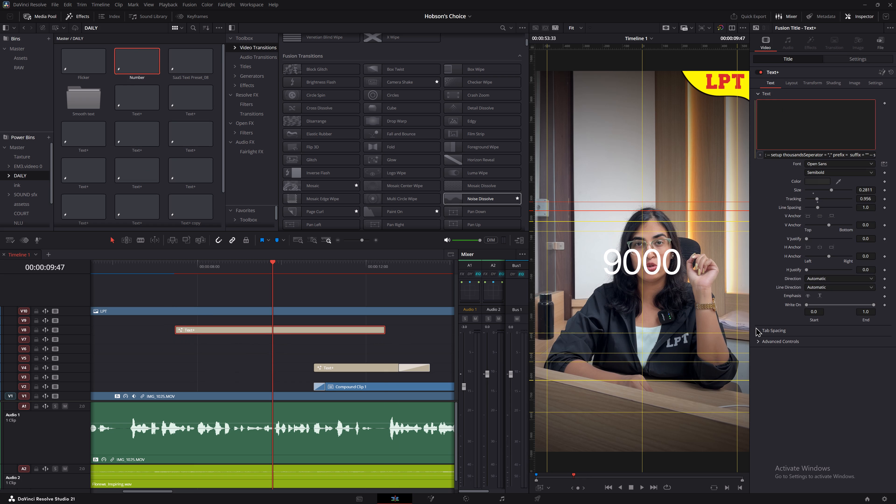
left_click(756, 327)
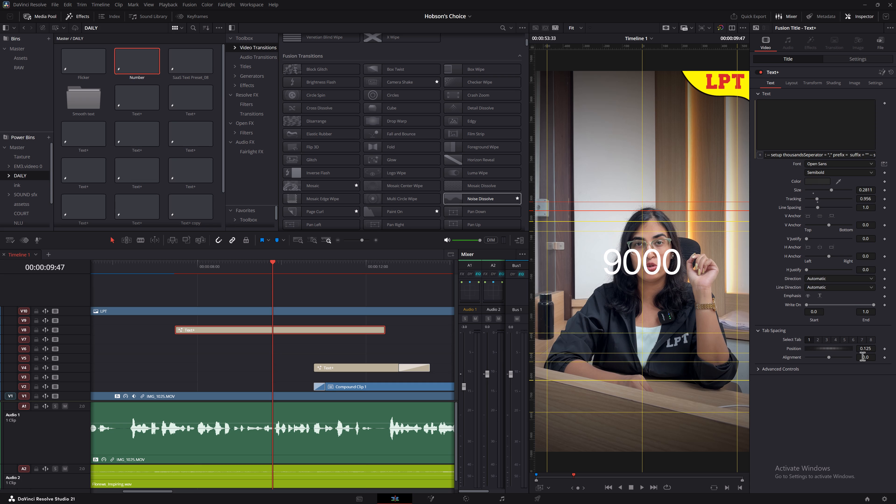
left_click(761, 369)
left_click(754, 370)
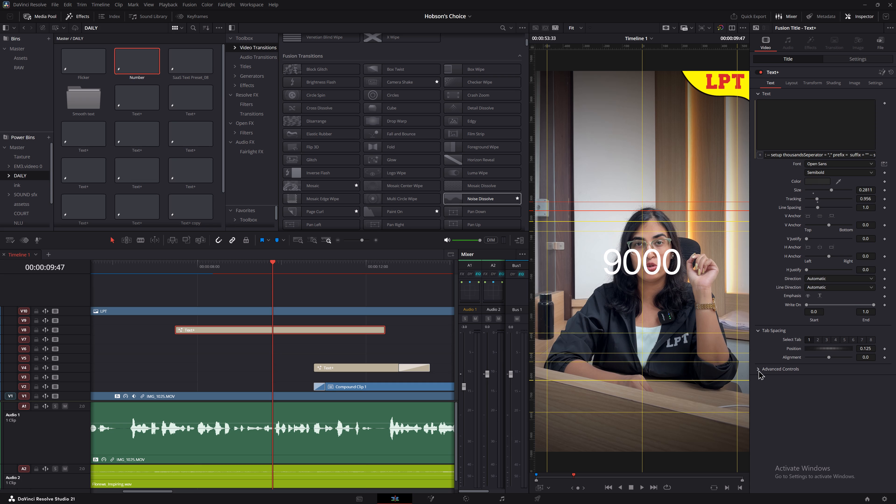
left_click(758, 370)
scroll(845, 383, "down", 6)
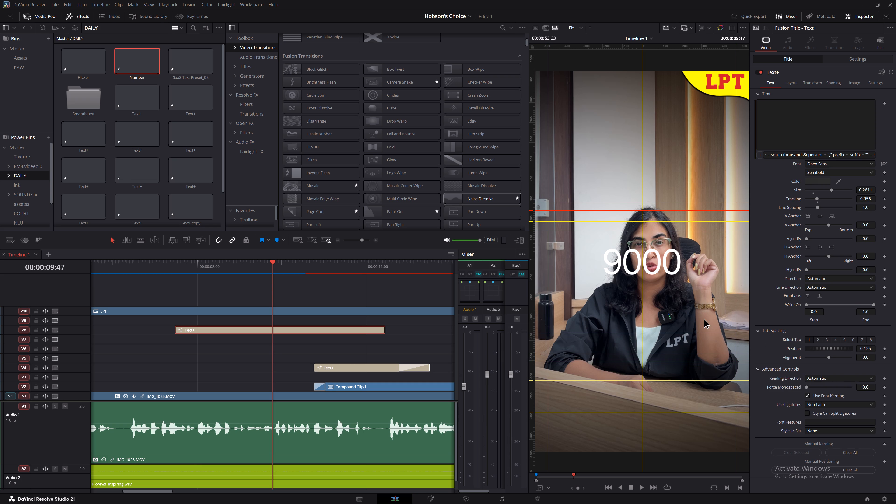
left_click(824, 164)
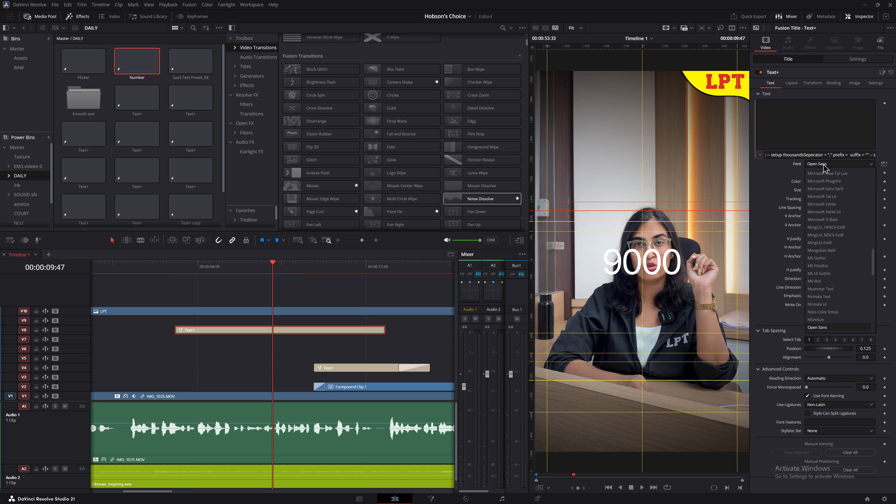
key("i")
left_click(826, 178)
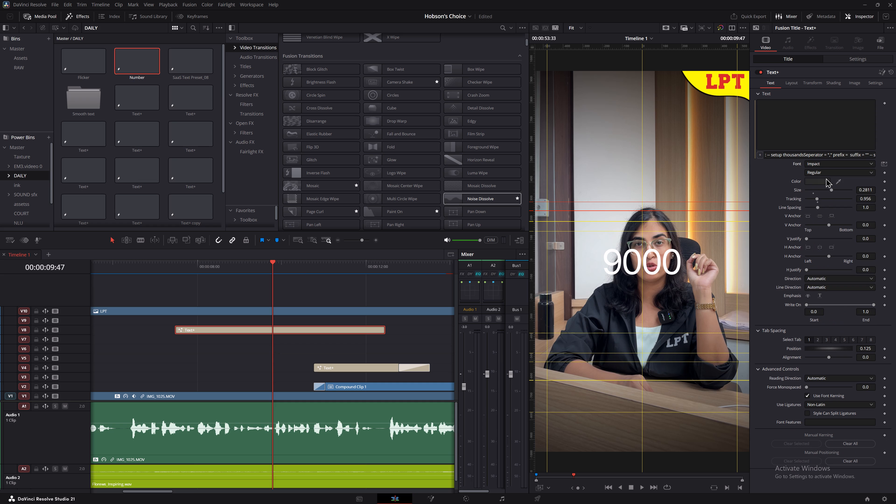
Open the V8 number title in Fusion and raise its characters by setting the transform Y offset to about 0.531.
left_click(877, 71)
left_click(882, 71)
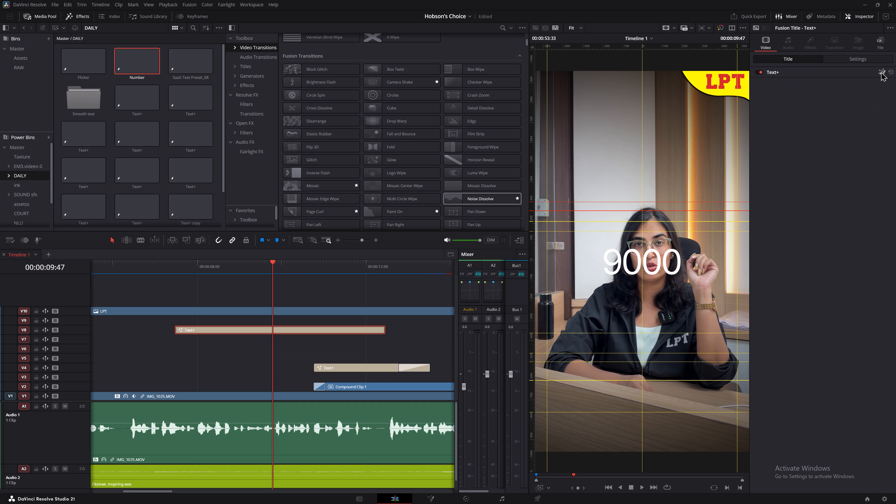
left_click(289, 329)
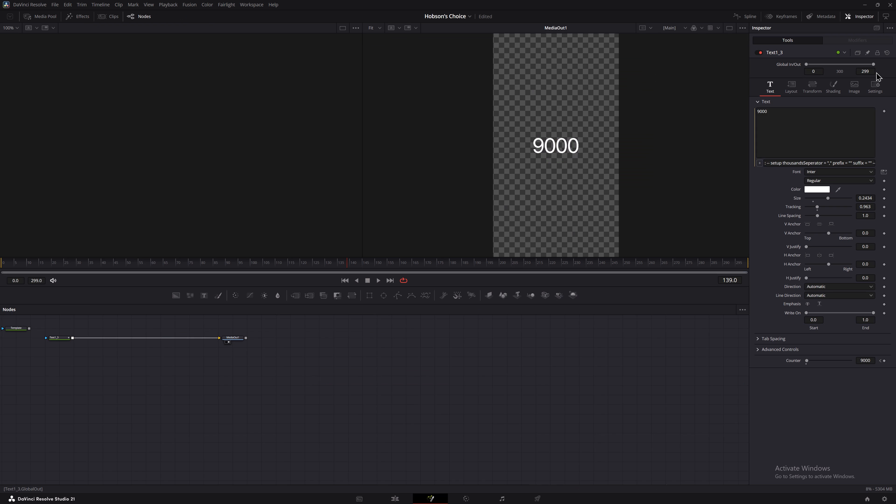
left_click(811, 86)
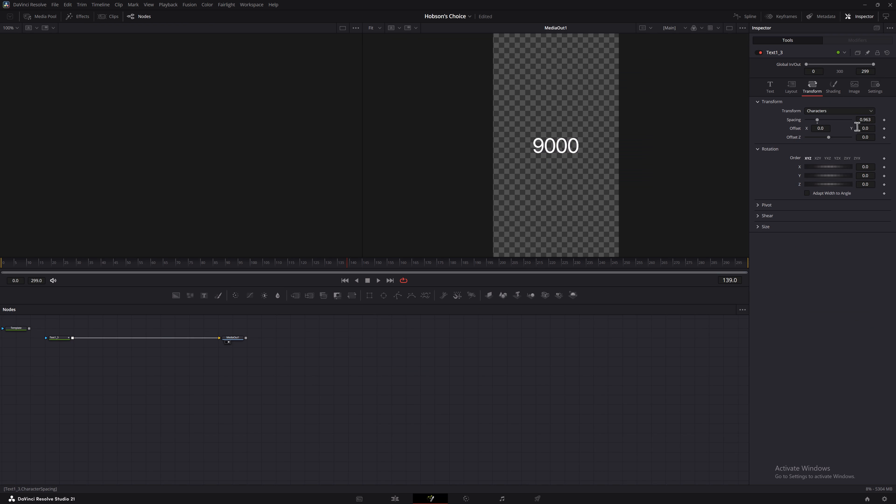
left_click_drag(866, 128, 623, 126)
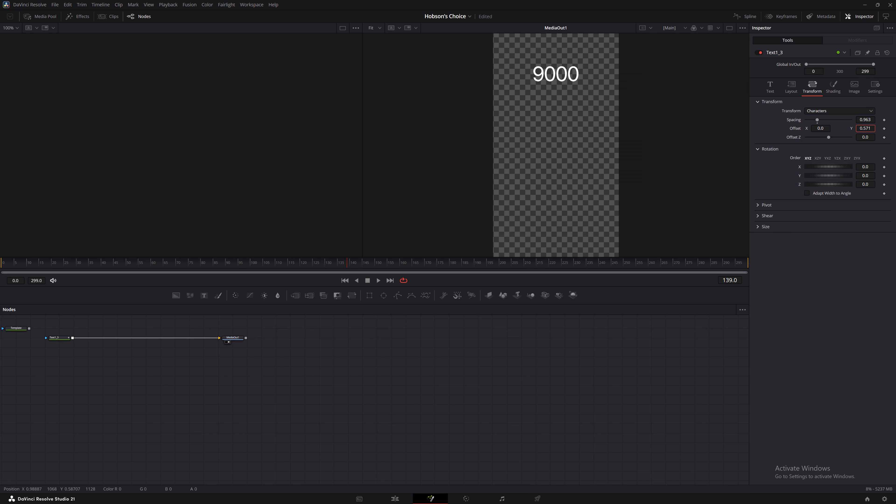
left_click_drag(623, 126, 609, 126)
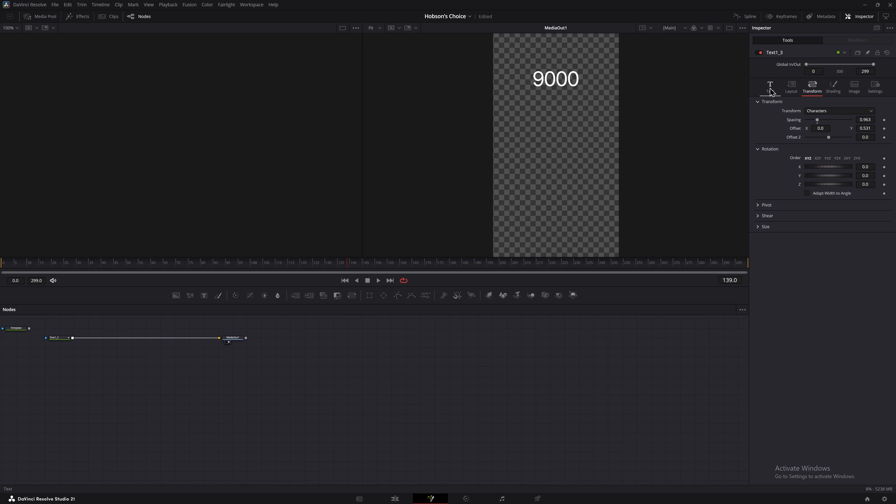
Go back to the text settings of Text1_3 and jump to the Counter keyframe at frame 55.
left_click(770, 87)
triple_click(821, 134)
left_click(843, 477)
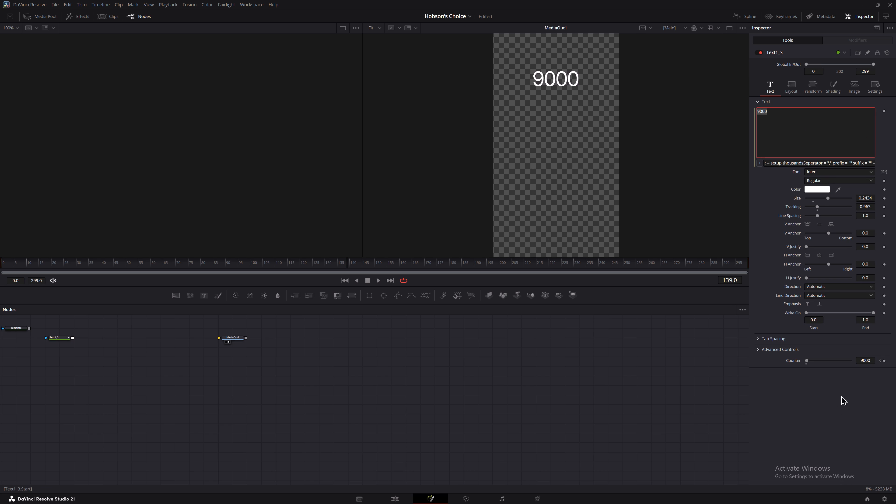
left_click(880, 361)
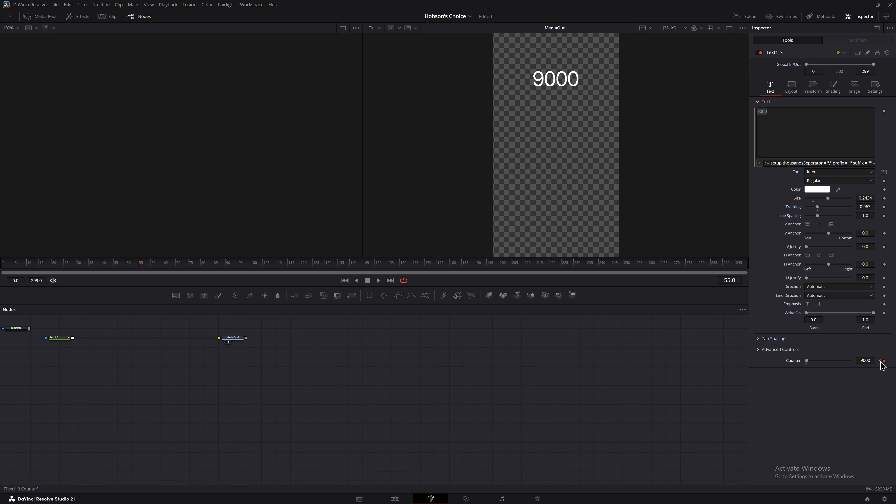
Copy "1500" from the script in the ChatGPT conversation in Chrome and return to DaVinci Resolve.
key("Tab")
key("alt+Tab")
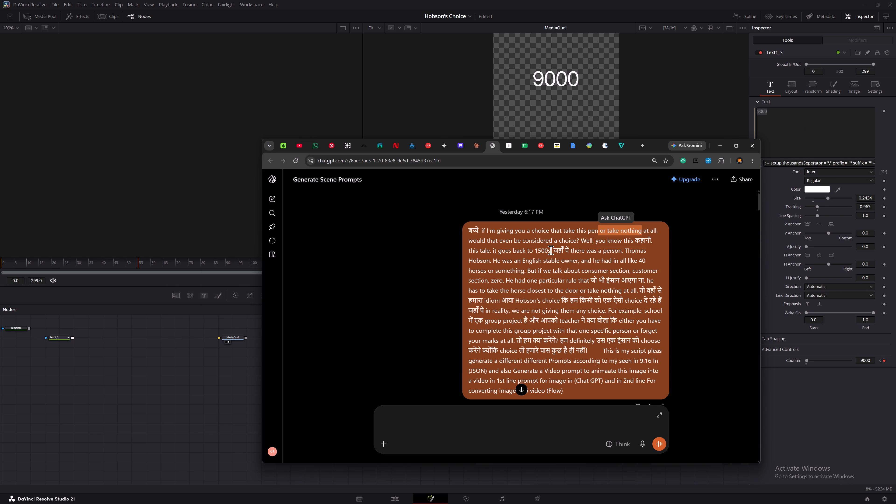
left_click_drag(549, 249, 544, 249)
left_click(551, 253)
left_click(538, 249)
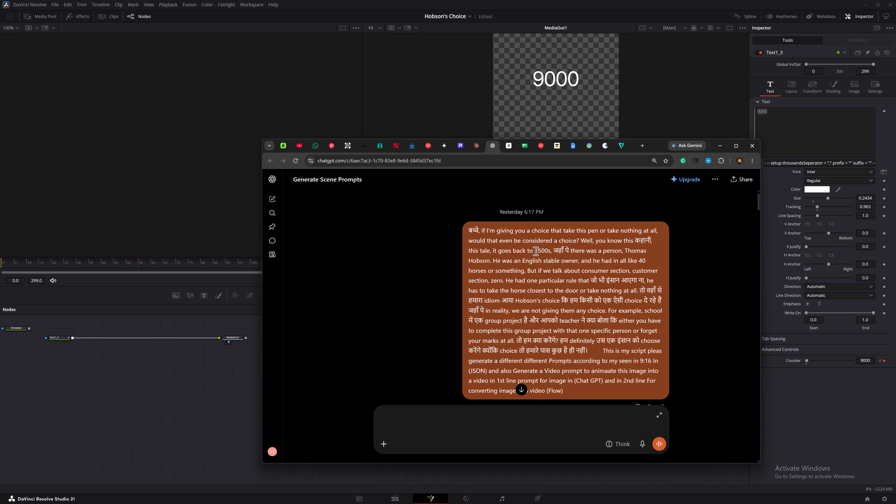
left_click_drag(535, 251, 547, 250)
key("ctrl+c")
left_click(853, 394)
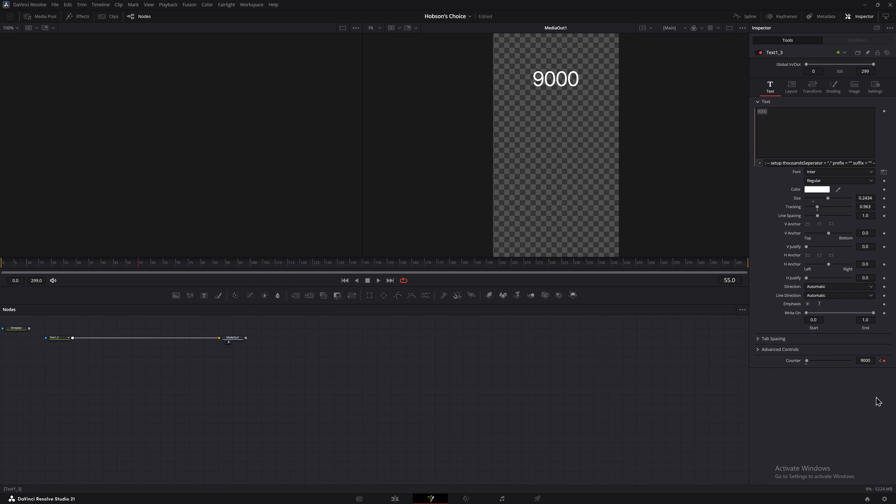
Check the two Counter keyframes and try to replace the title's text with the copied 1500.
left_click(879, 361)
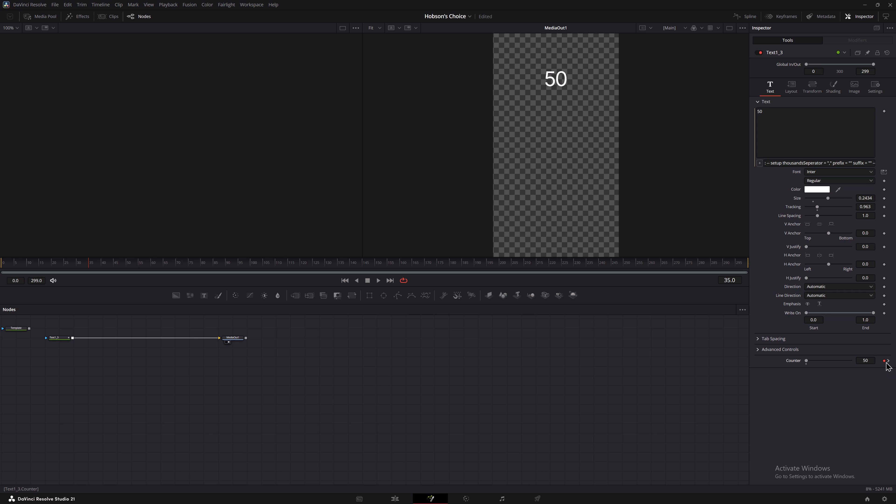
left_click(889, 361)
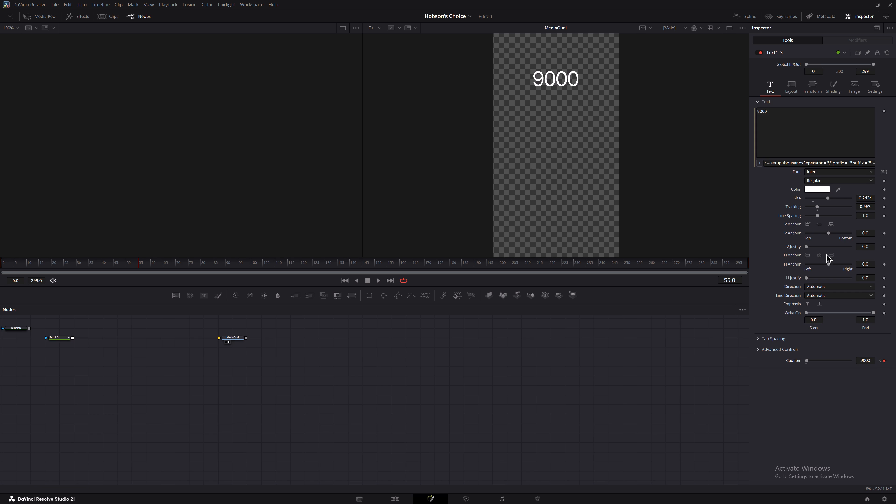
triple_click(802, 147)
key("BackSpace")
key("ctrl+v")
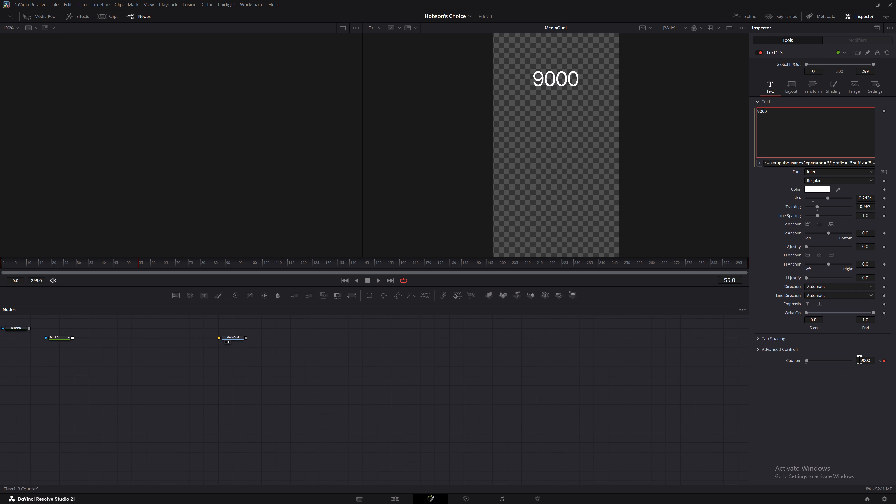
Set the title's Counter value to 1500 at the frame 55 keyframe.
double_click(871, 358)
key("BackSpace")
key("ctrl+v")
key("Return")
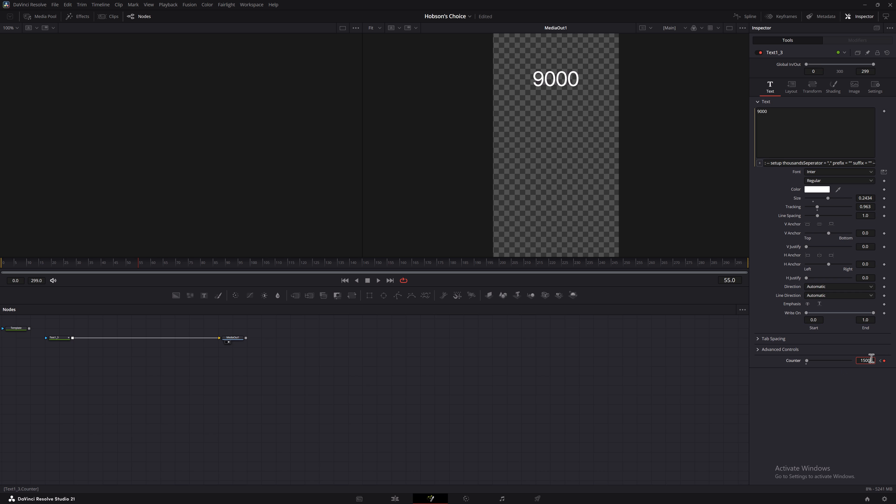
Change the color of the 1500 counter title to yellow #f3f300.
left_click(812, 189)
left_click(400, 282)
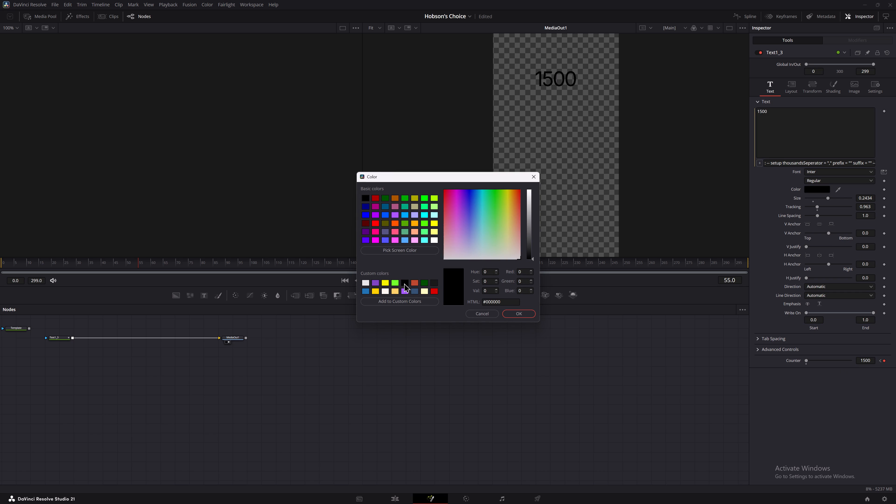
left_click(423, 291)
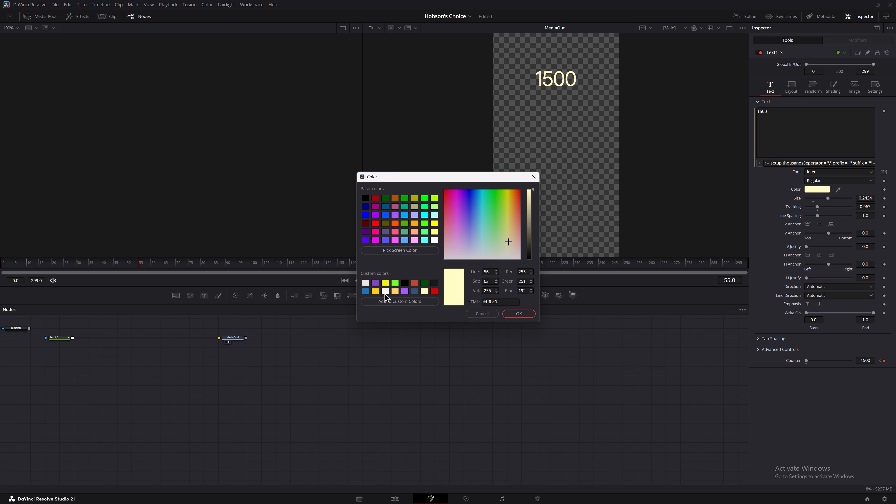
left_click(384, 281)
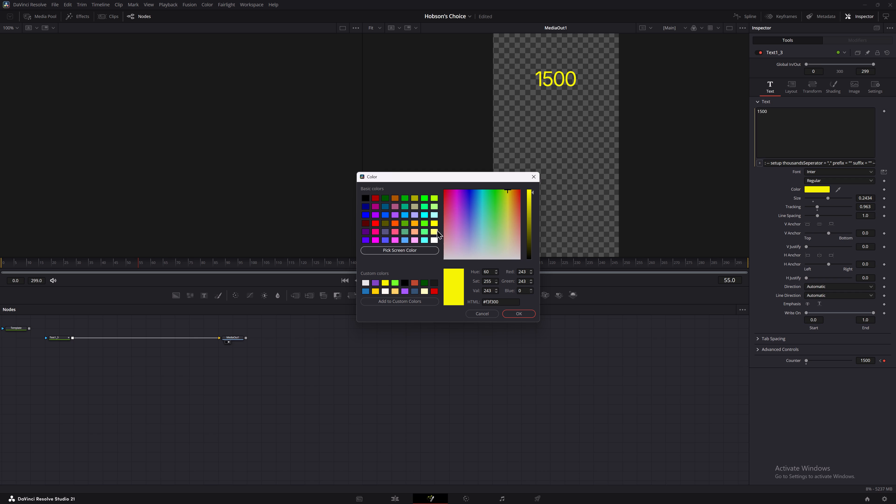
left_click(521, 314)
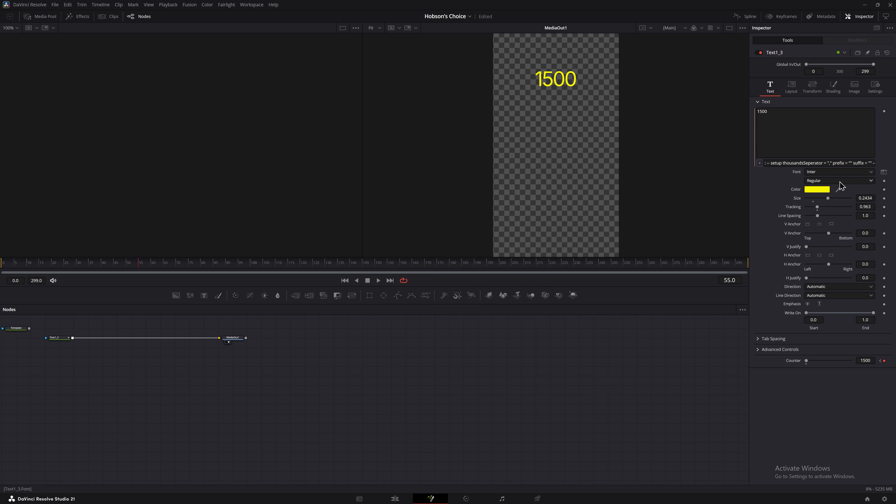
Set the 1500 counter title's font style to Black and its tracking to 0.98.
left_click(825, 169)
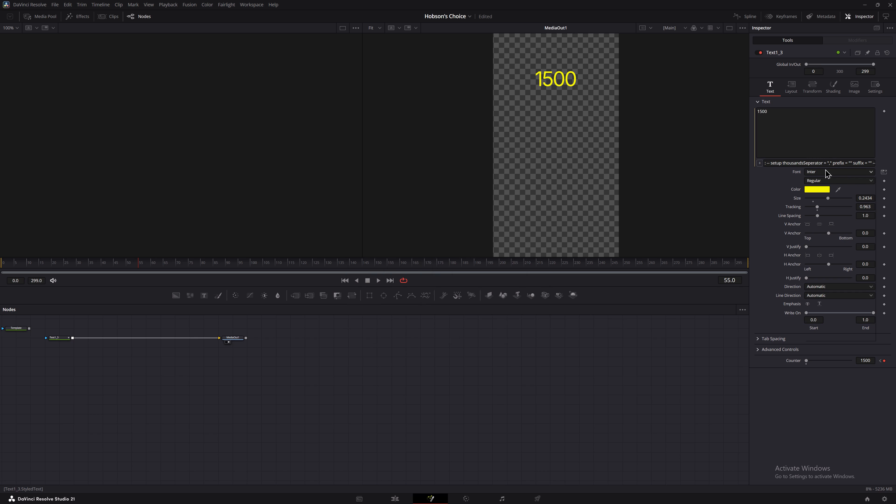
left_click(825, 169)
left_click(821, 177)
left_click(820, 182)
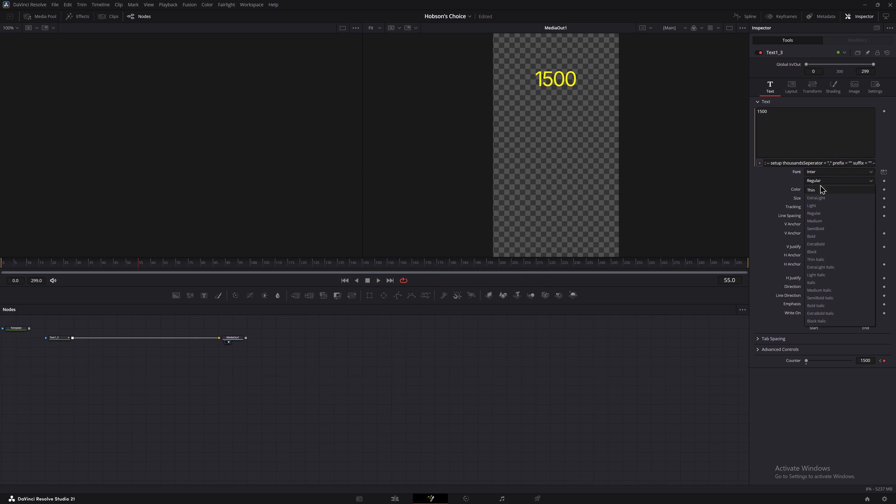
left_click(835, 252)
left_click_drag(866, 206, 872, 206)
Return to the Edit page timeline and play back the counter title to check its timing against the speech.
left_click(395, 499)
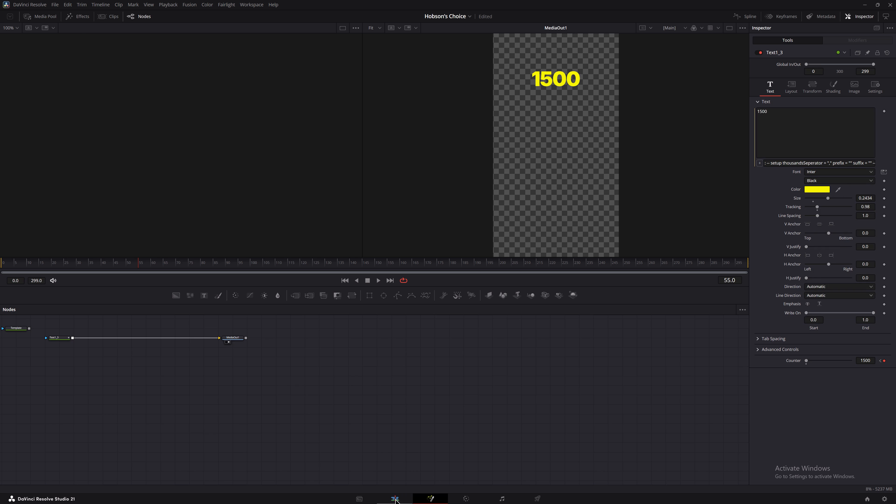
left_click(143, 262)
key("space")
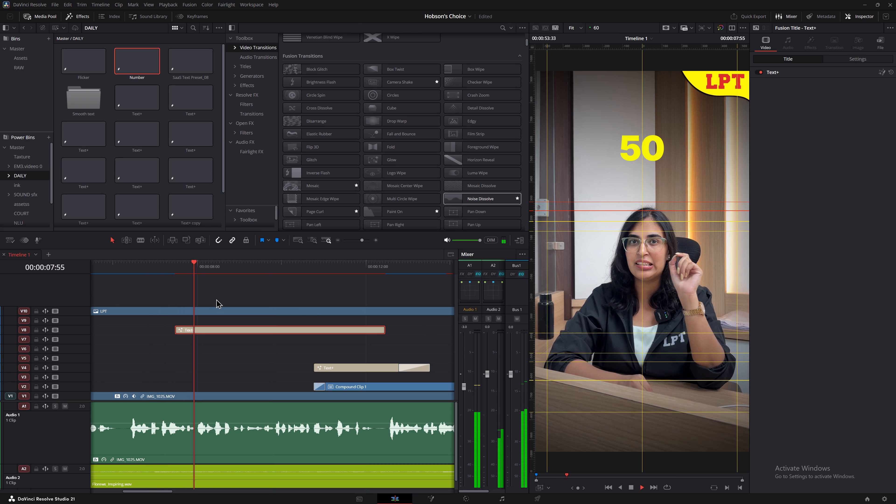
key("space")
key("space")
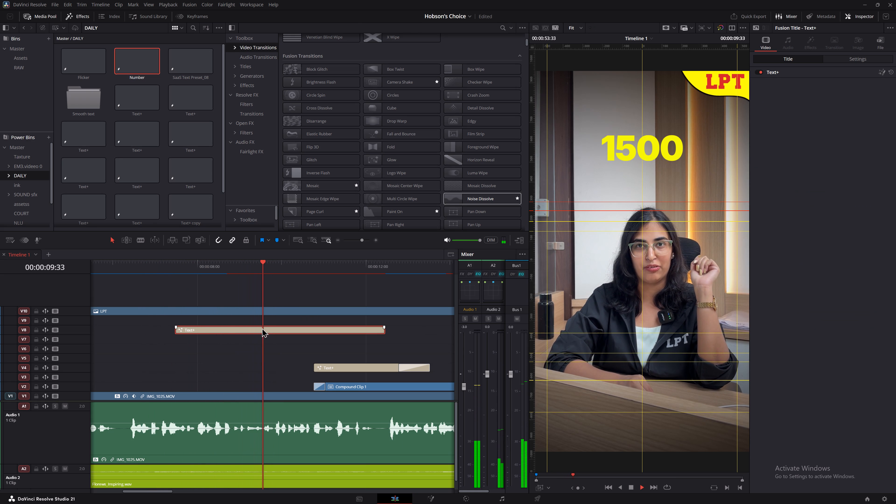
key("space")
left_click(171, 264)
key("space")
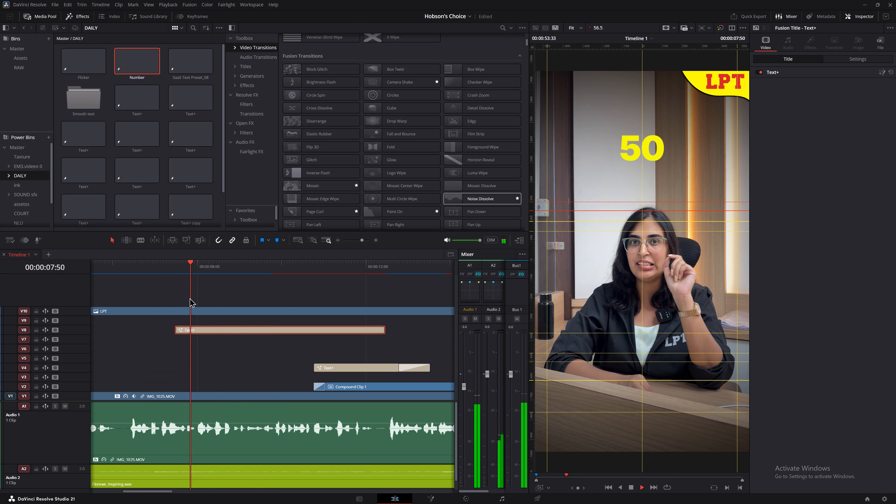
key("space")
key("space")
key("space")
Trim 25 frames off the start of the counter title on track V8 and play it back.
left_click_drag(179, 329, 197, 328)
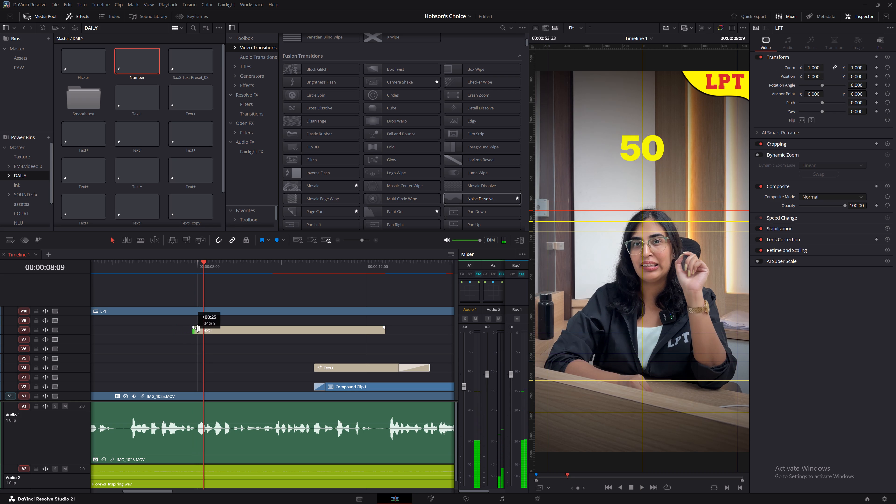
left_click_drag(197, 328, 197, 328)
left_click(192, 265)
key("space")
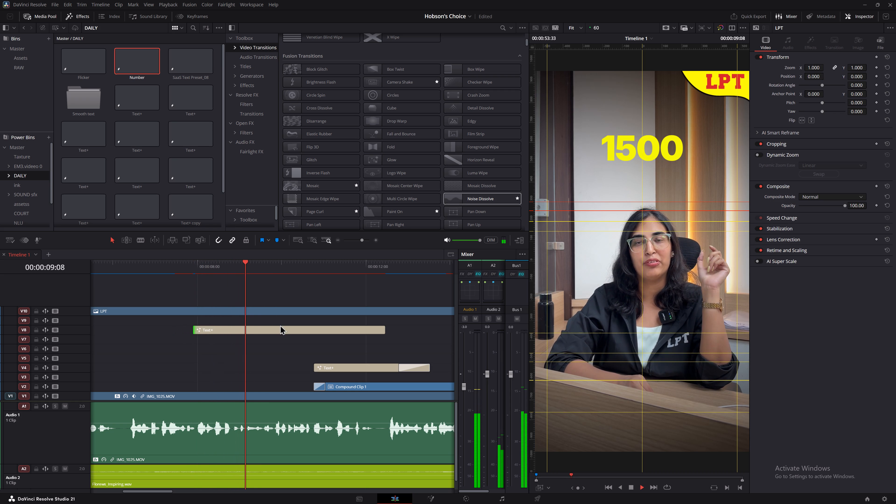
key("space")
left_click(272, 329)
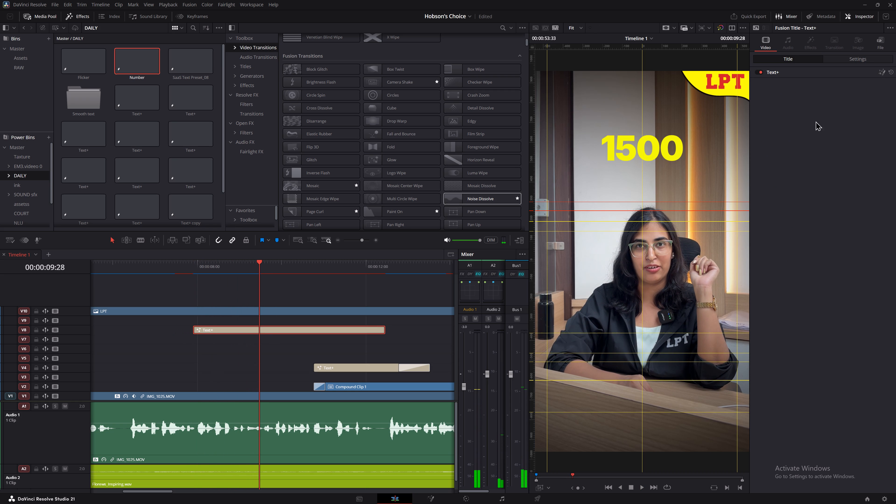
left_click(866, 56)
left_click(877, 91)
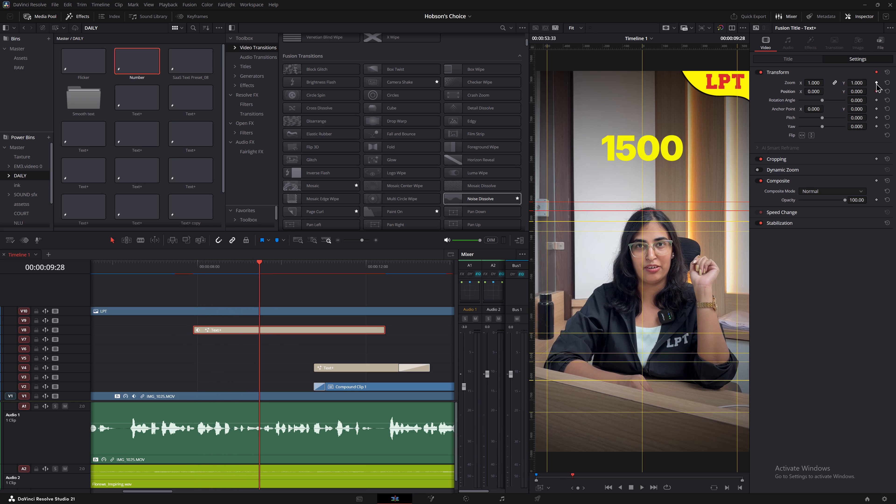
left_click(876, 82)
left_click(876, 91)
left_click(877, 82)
Keyframe the counter title's Position and Zoom at 00:00:09:05 and 00:00:07:54, with Position Y at -154 on the earlier keyframe.
left_click_drag(246, 266, 243, 266)
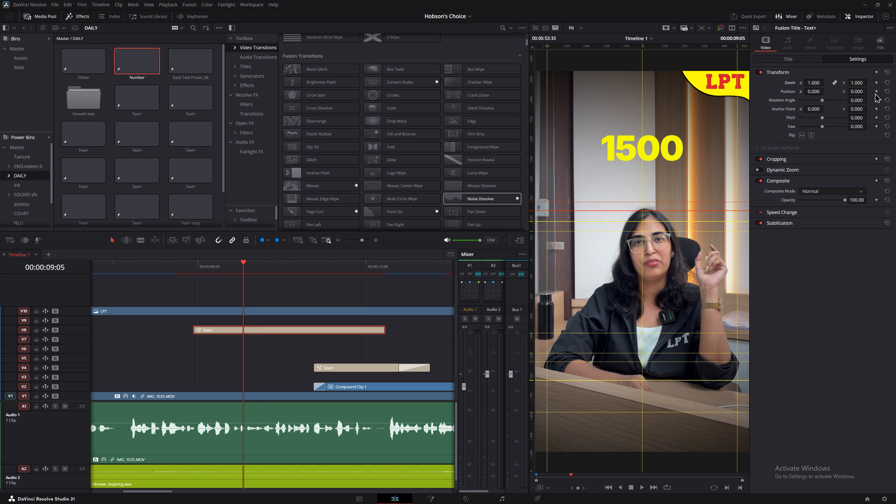
left_click(878, 92)
left_click(877, 81)
left_click_drag(232, 266, 228, 266)
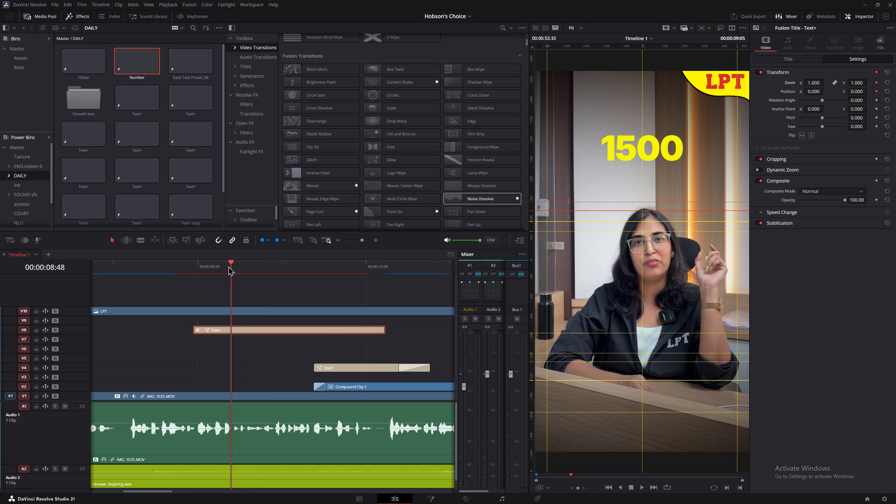
left_click_drag(228, 266, 195, 269)
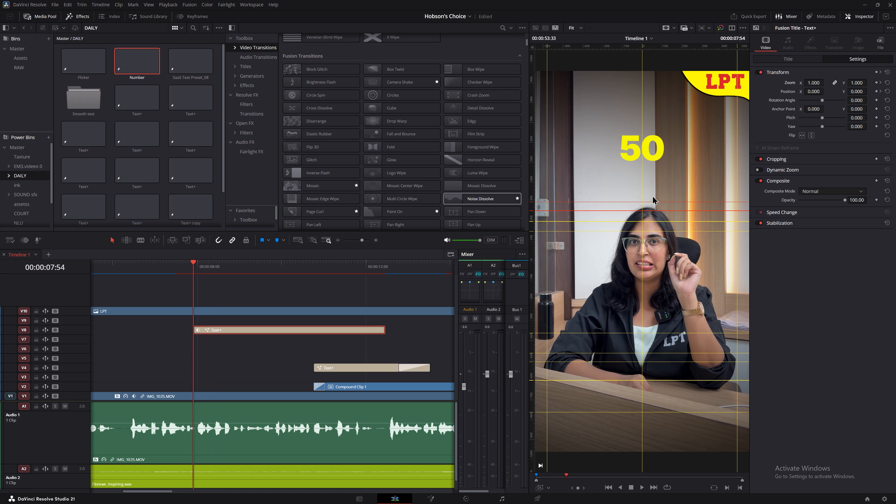
left_click(876, 91)
left_click(877, 82)
left_click_drag(858, 91, 805, 93)
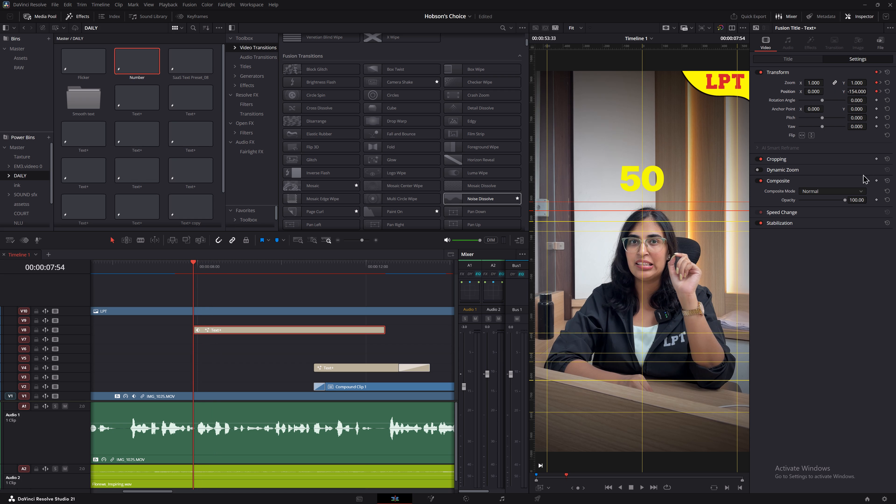
Keyframe the counter title's opacity from 0 at 00:00:07:54 to 100 at 00:00:08:57 and play back the fade-in.
left_click(878, 200)
left_click(880, 93)
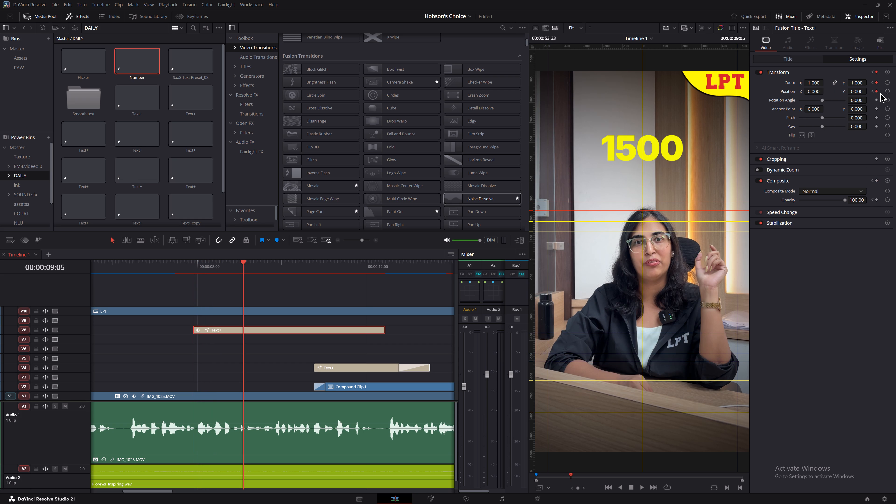
key("Left")
key("Left")
key("Left")
key("Left")
key("Left")
key("Left")
key("Left")
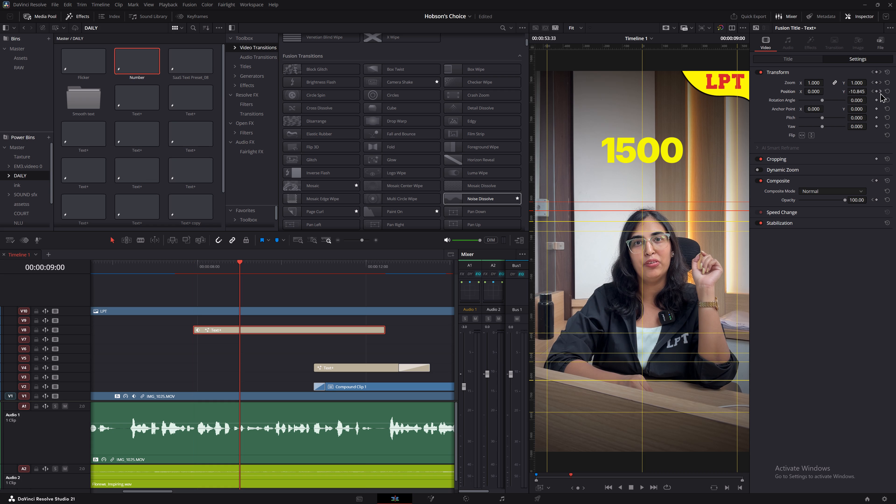
key("Left")
left_click(876, 199)
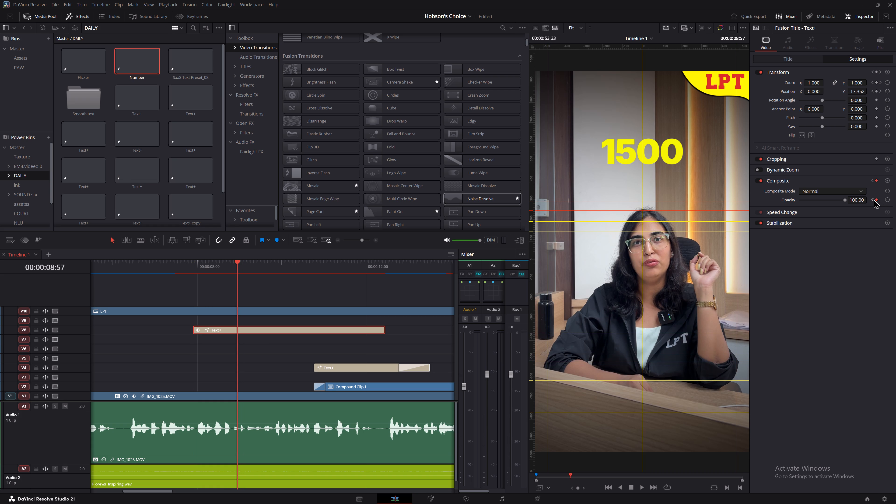
left_click(873, 199)
left_click_drag(864, 202, 131, 185)
key("space")
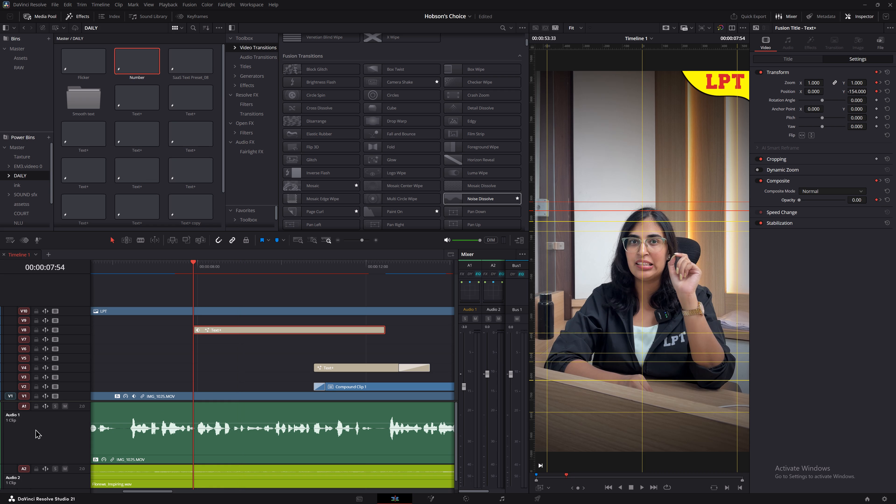
key("space")
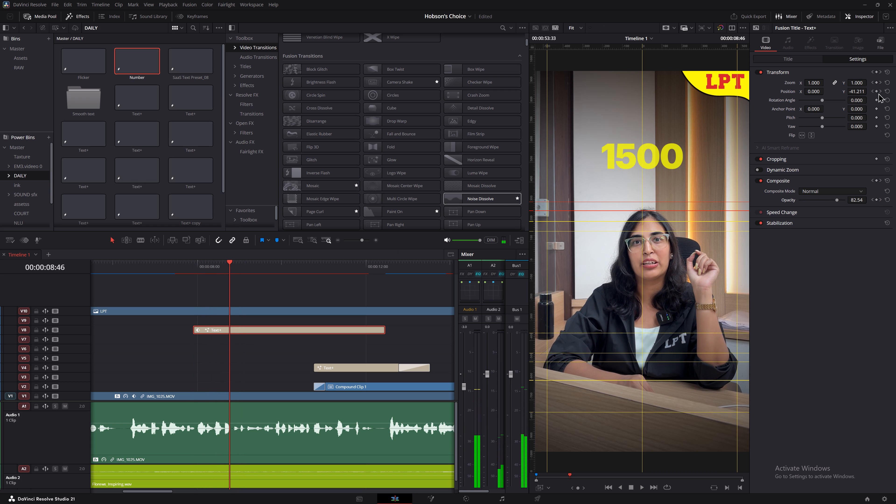
Apply easing to the counter title's Position keyframe at 00:00:09:05 and play back the move.
left_click(882, 92)
right_click(875, 91)
left_click(870, 105)
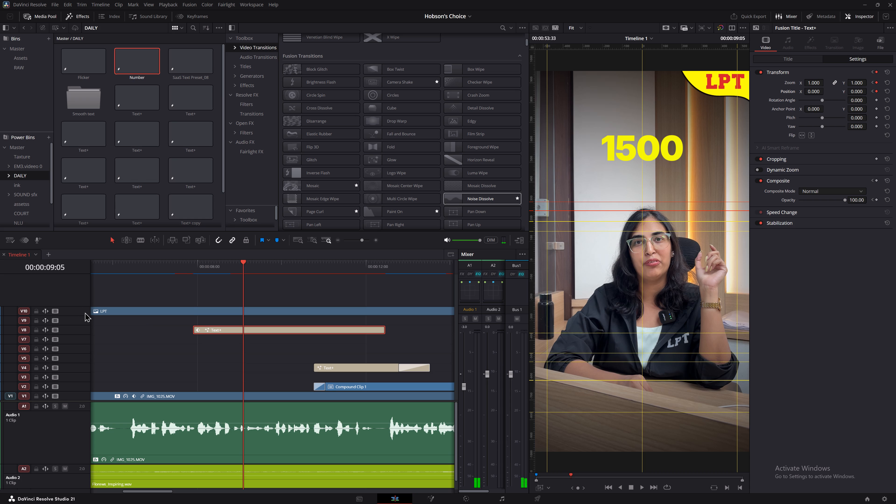
left_click(180, 268)
key("space")
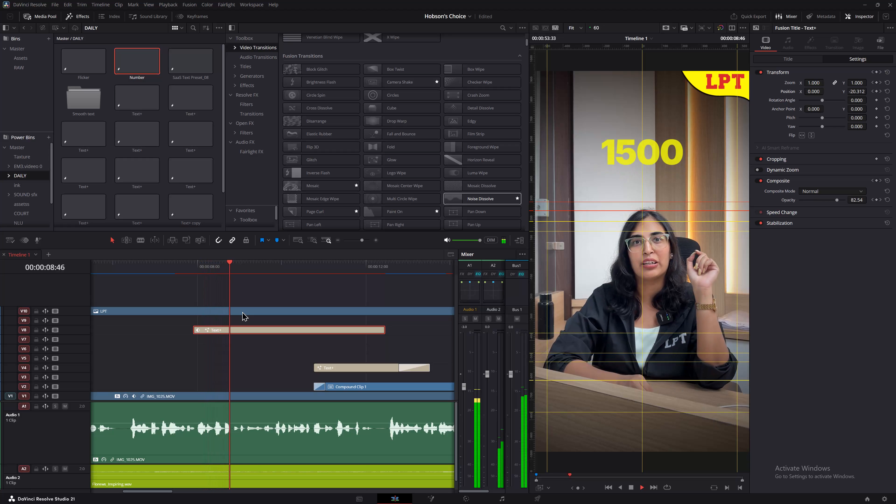
key("space")
key("space")
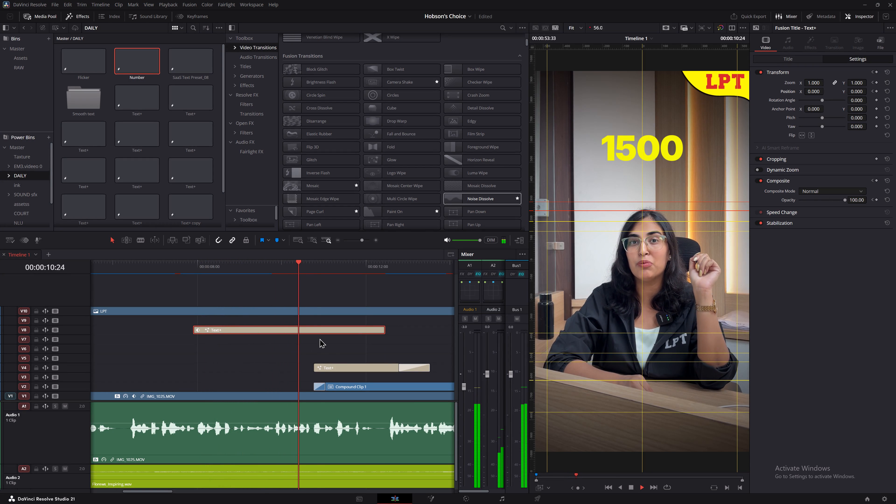
key("space")
Trim the end of the counter title to 00:00:10:06 and play back the new ending.
left_click_drag(280, 262, 302, 262)
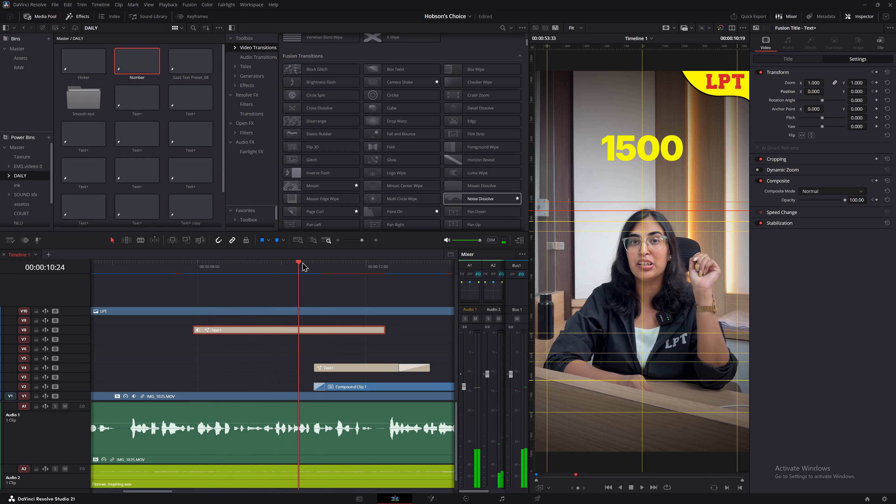
left_click_drag(302, 262, 285, 263)
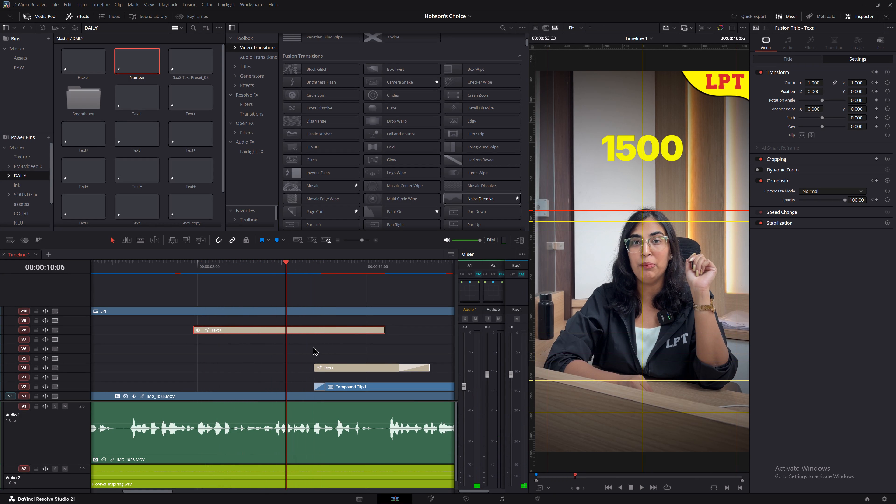
key("2")
left_click(270, 265)
key("space")
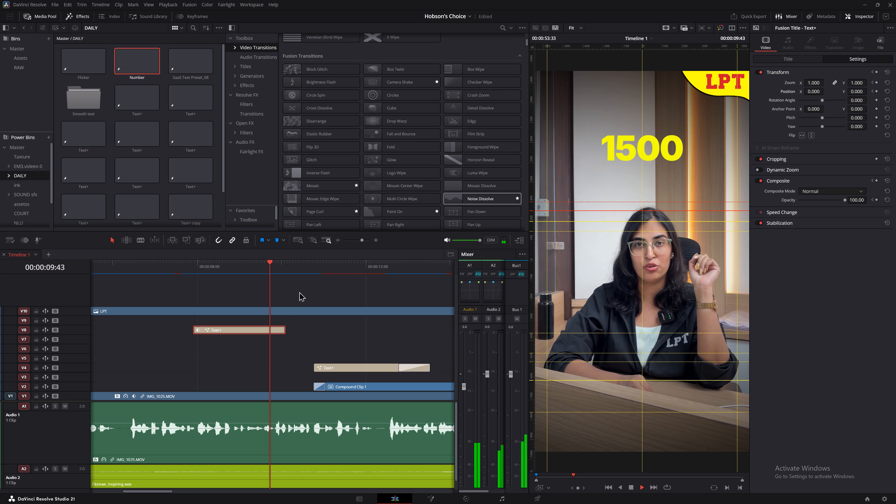
key("space")
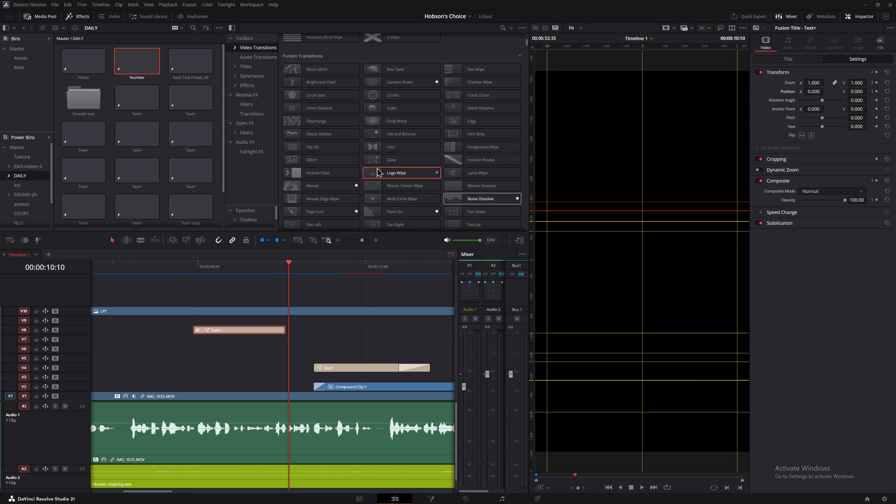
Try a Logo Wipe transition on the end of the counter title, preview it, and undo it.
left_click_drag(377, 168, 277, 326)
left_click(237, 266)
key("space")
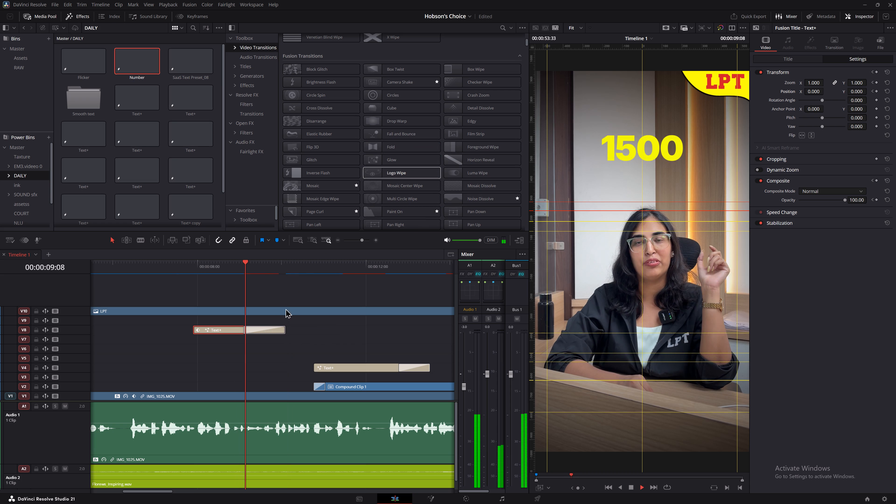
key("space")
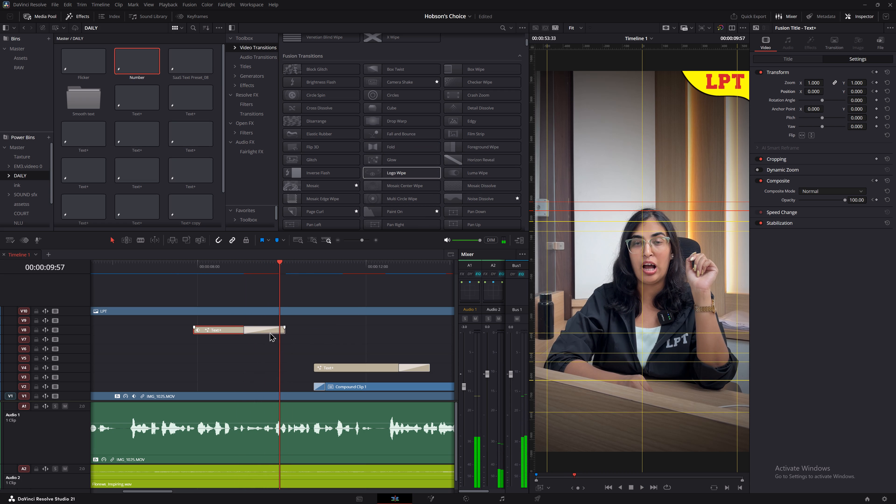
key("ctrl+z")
Add a Mosaic transition to the end of the counter title, preview it and select the transition.
left_click_drag(299, 182, 288, 293)
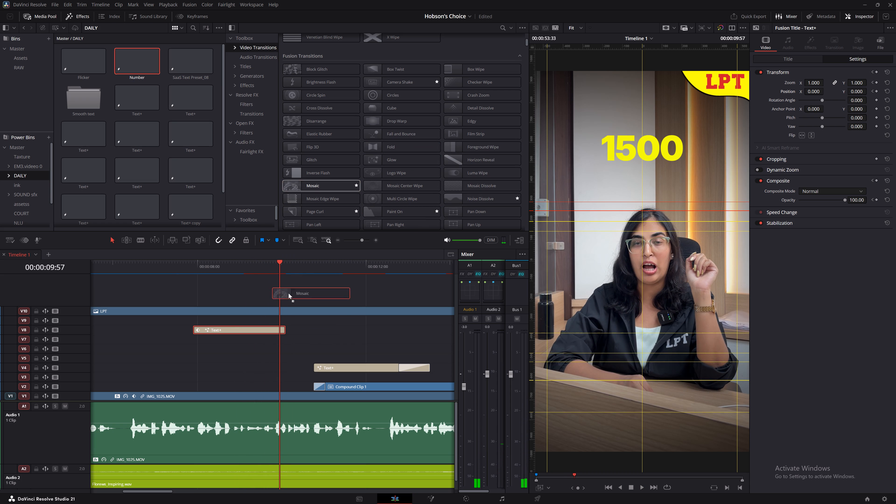
left_click_drag(288, 293, 279, 327)
left_click_drag(260, 329, 261, 329)
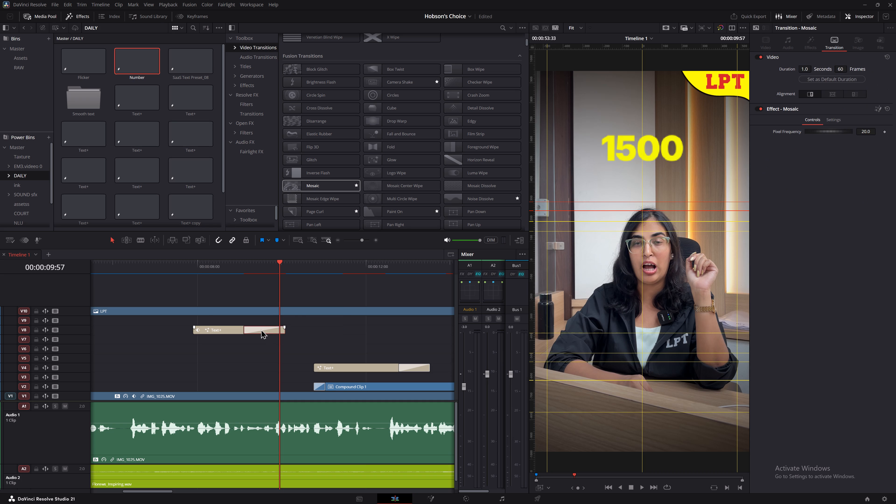
left_click_drag(261, 329, 286, 327)
left_click(233, 269)
key("space")
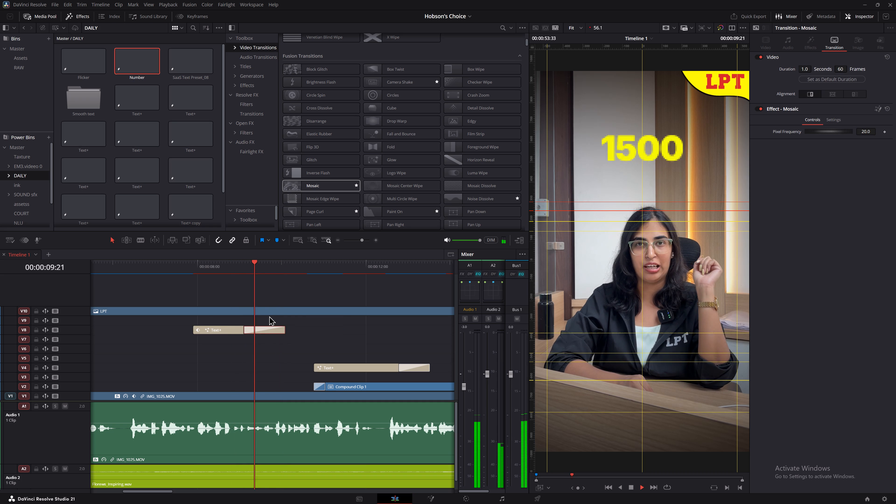
key("space")
left_click(252, 332)
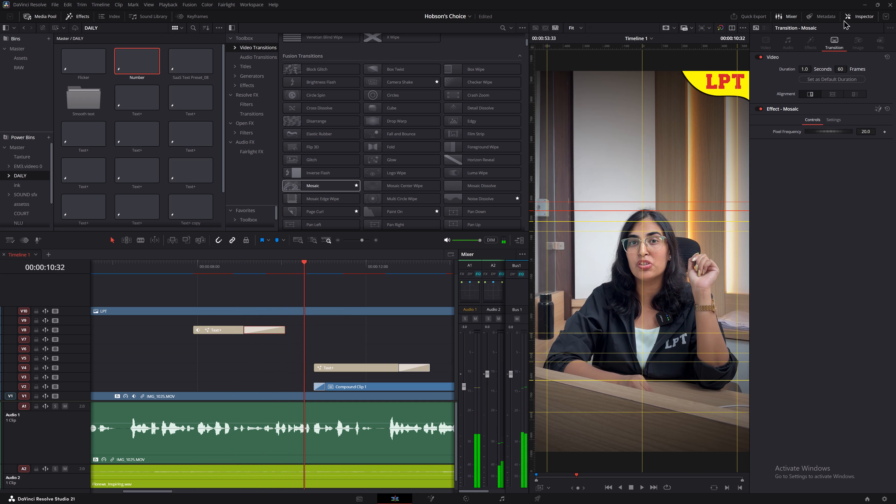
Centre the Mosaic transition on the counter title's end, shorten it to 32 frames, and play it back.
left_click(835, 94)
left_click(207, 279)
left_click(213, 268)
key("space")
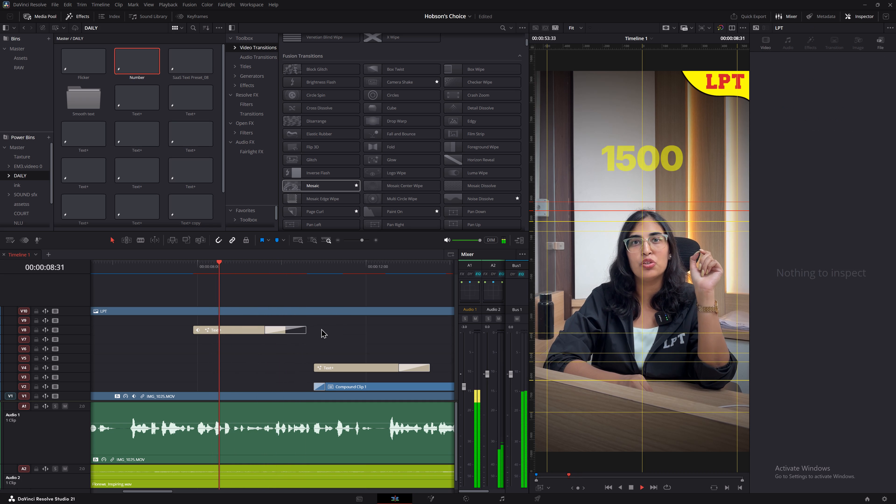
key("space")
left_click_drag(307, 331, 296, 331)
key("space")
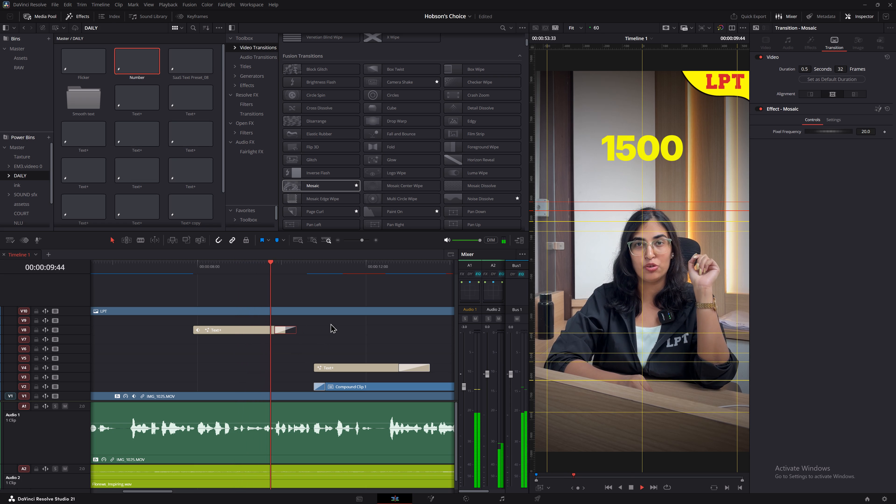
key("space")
Delete the Mosaic transition from the end of the counter title.
left_click(288, 332)
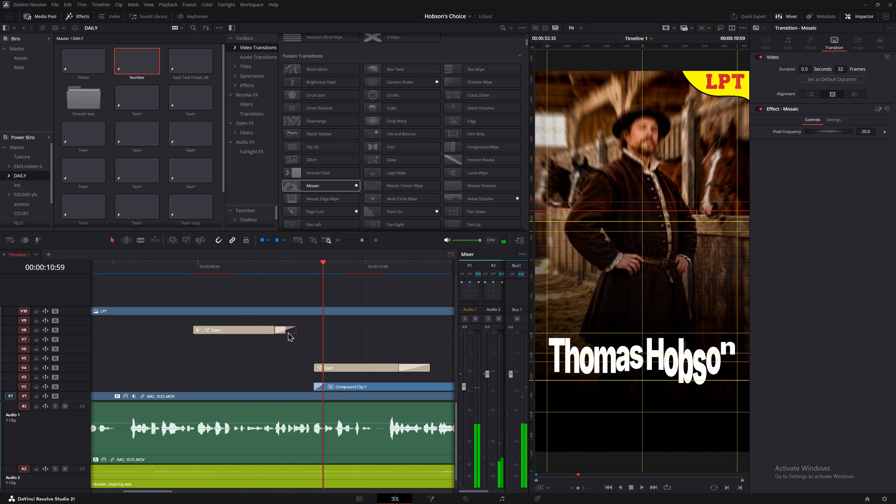
left_click(292, 331)
key("BackSpace")
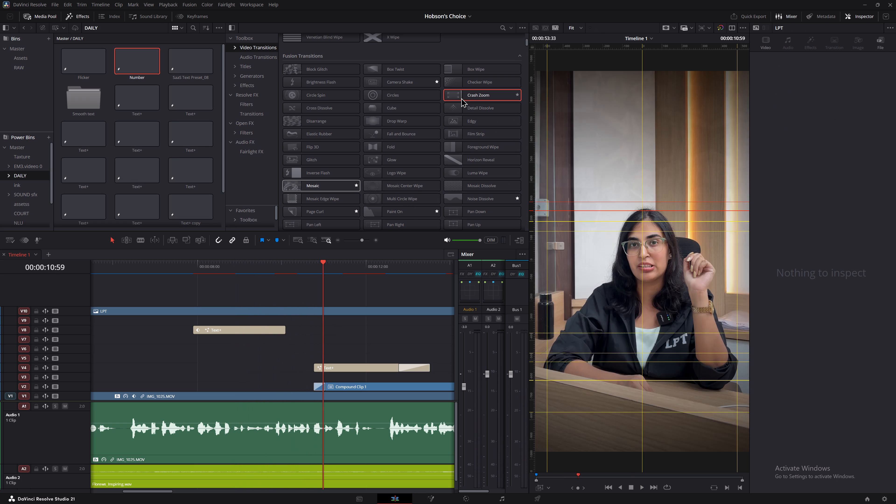
Add a Slide Up transition to the end of the counter title, shorten it to 18 frames and preview it.
scroll(356, 154, "down", 3)
scroll(365, 126, "up", 2)
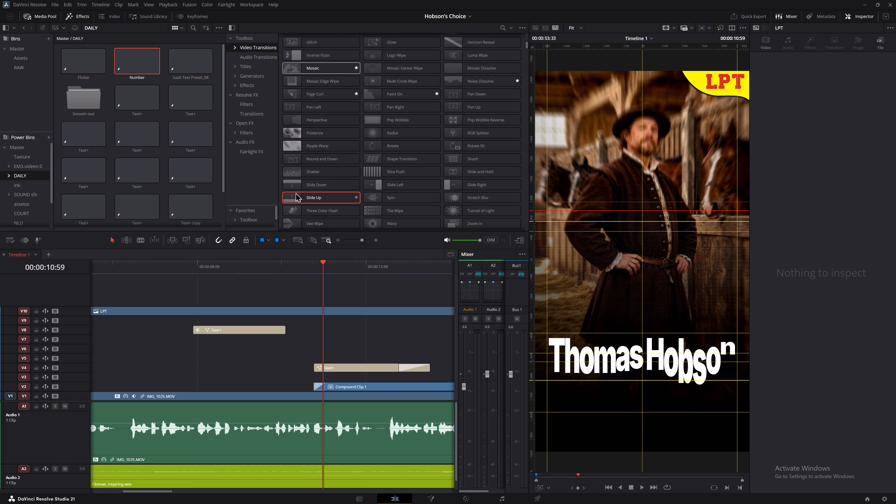
left_click_drag(306, 198, 285, 328)
left_click(300, 328)
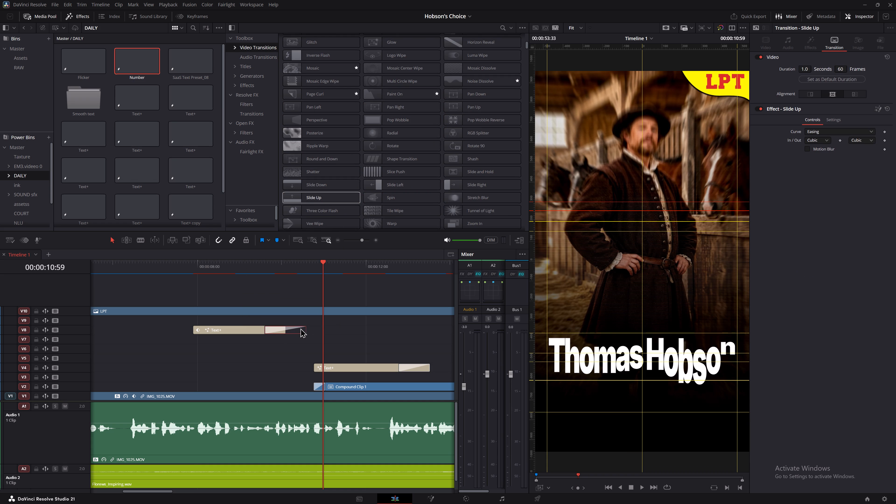
left_click_drag(306, 329, 291, 329)
left_click(280, 268)
key("space")
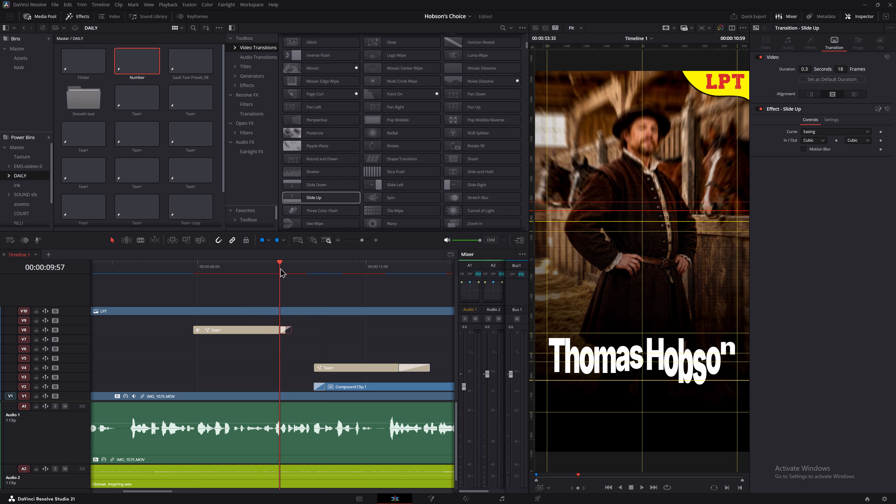
key("space")
key("space")
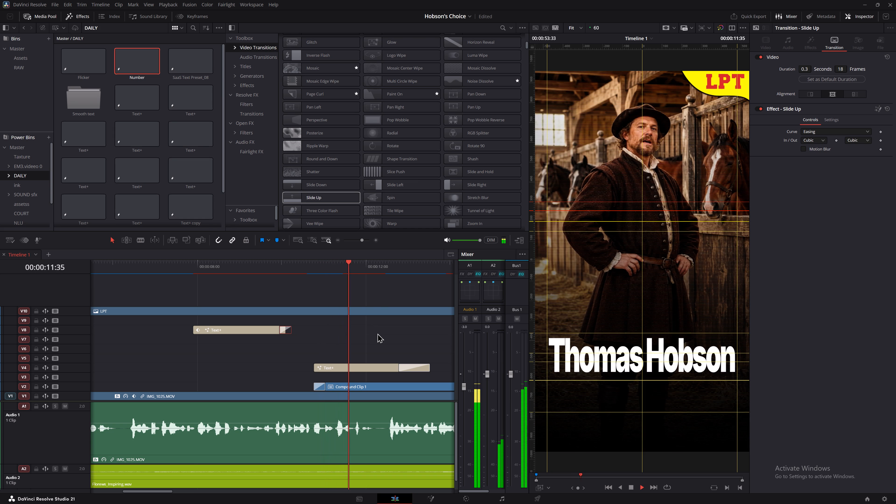
Save the project while playing back the Thomas Hobson section through the "40 horses" title.
key("ctrl+s")
key("ctrl+s")
scroll(378, 333, "down", 2, "alt")
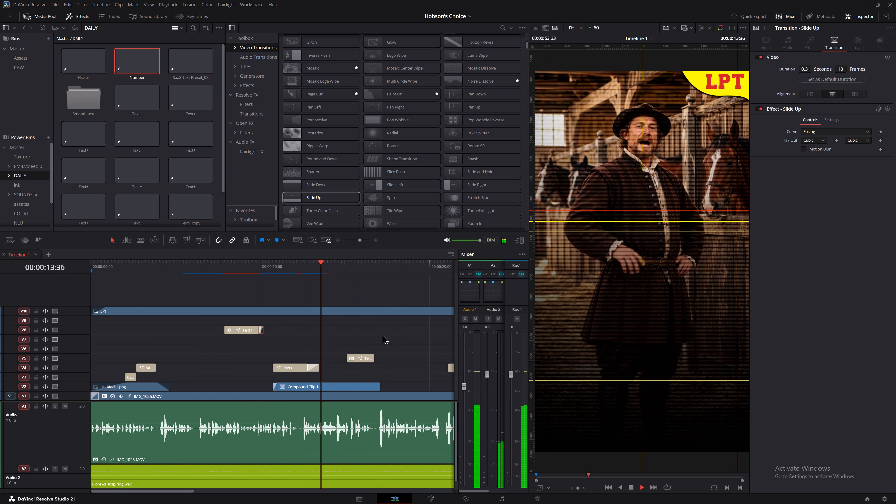
scroll(382, 335, "down", 2, "ctrl")
key("ctrl+s")
key("ctrl+s")
scroll(380, 336, "down", 2, "ctrl")
scroll(316, 335, "down", 2, "alt")
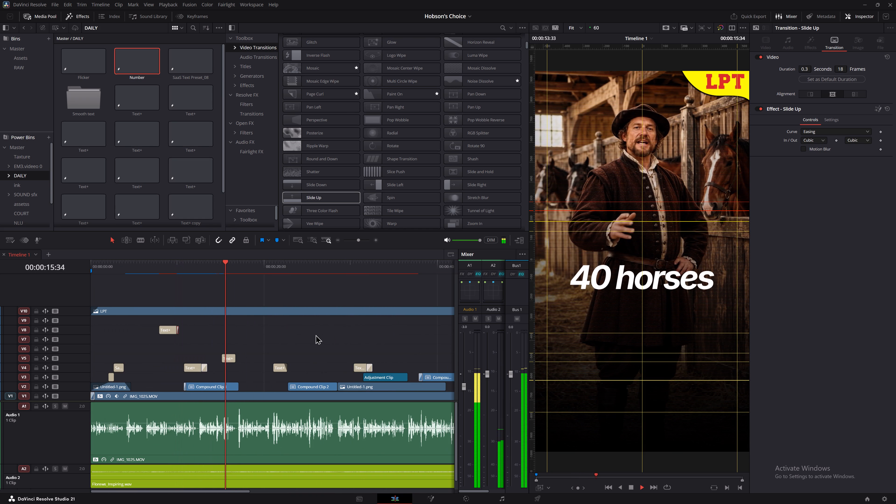
key("space")
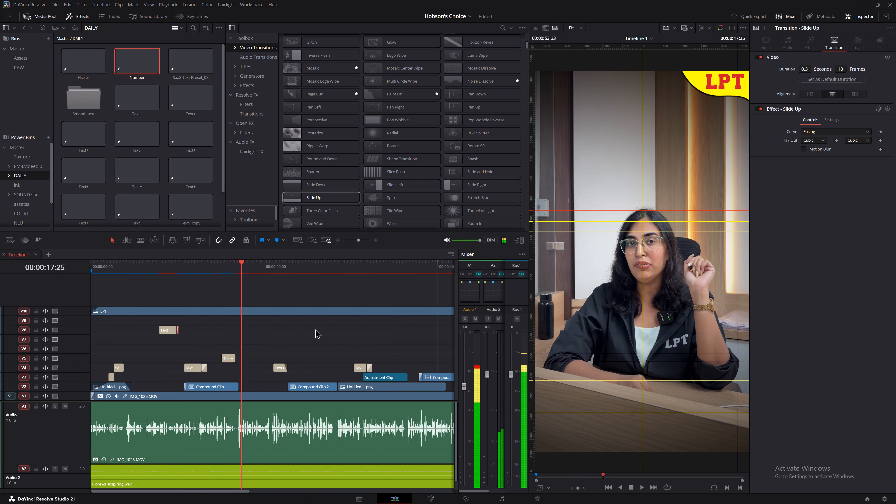
Save the project again and play back the section following Compound Clip 1 to 00:00:19:13.
scroll(321, 345, "up", 4, "alt")
key("ctrl+s")
key("ctrl+s")
key("ctrl+s")
key("space")
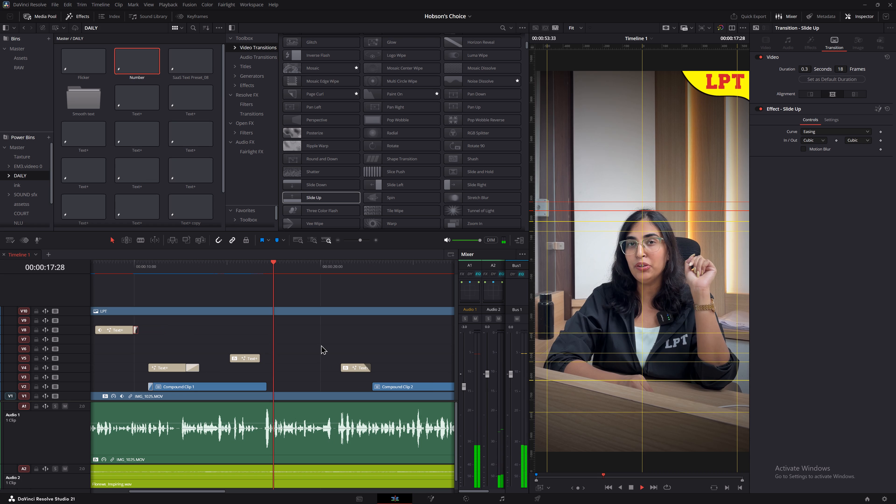
key("space")
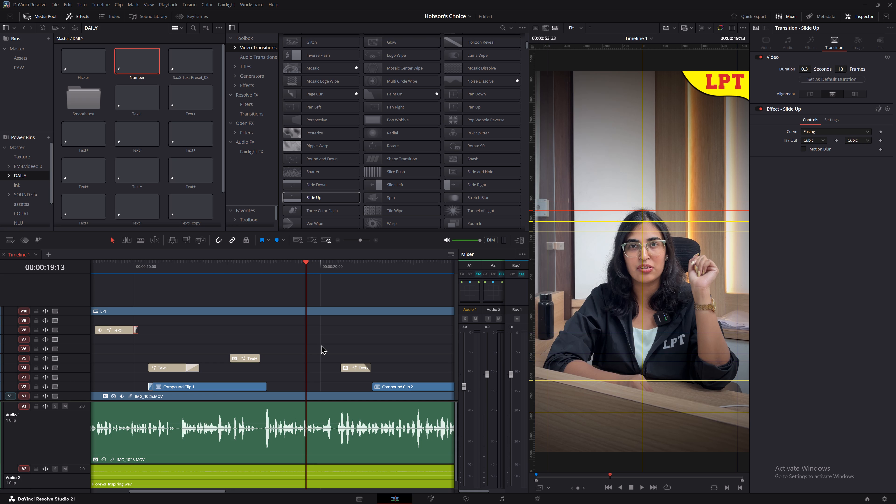
scroll(263, 321, "down", 5, "alt")
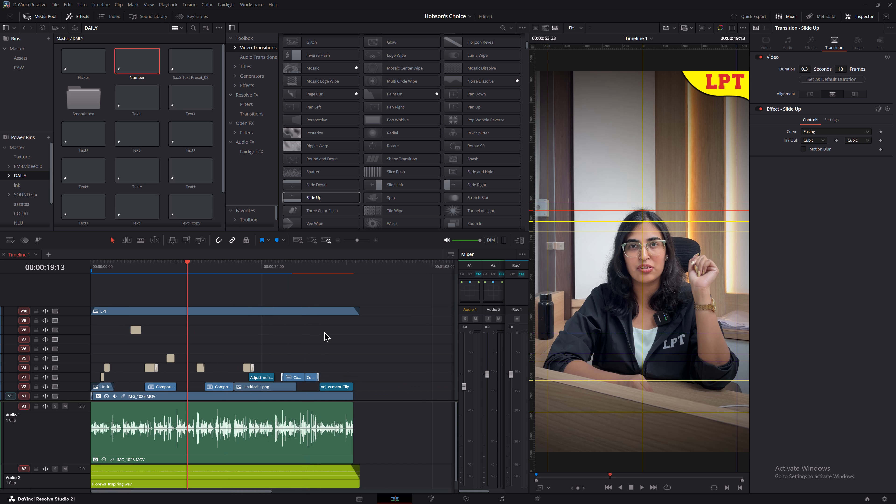
key("ctrl+s")
key("ctrl+s")
Move the 1500 counter title from track V8 down to track V4, keeping its start time at 00:00:07:54.
left_click_drag(123, 261, 129, 263)
scroll(261, 400, "up", 15, "alt")
left_click_drag(332, 328, 331, 344)
scroll(331, 340, "down", 5, "alt")
left_click_drag(305, 351, 304, 357)
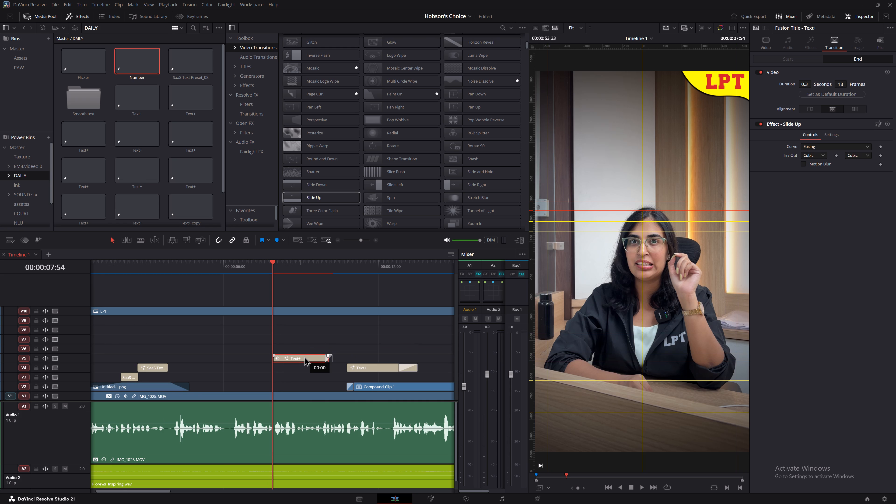
left_click_drag(304, 357, 304, 363)
Play back the moved counter title through the Thomas Hobson title and save the project.
scroll(335, 335, "down", 4, "alt")
key("space")
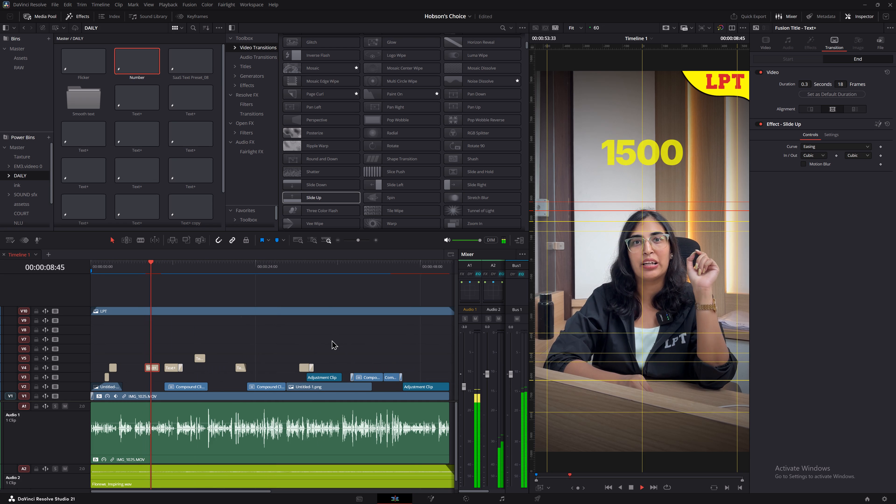
middle_click_drag(350, 337, 268, 331)
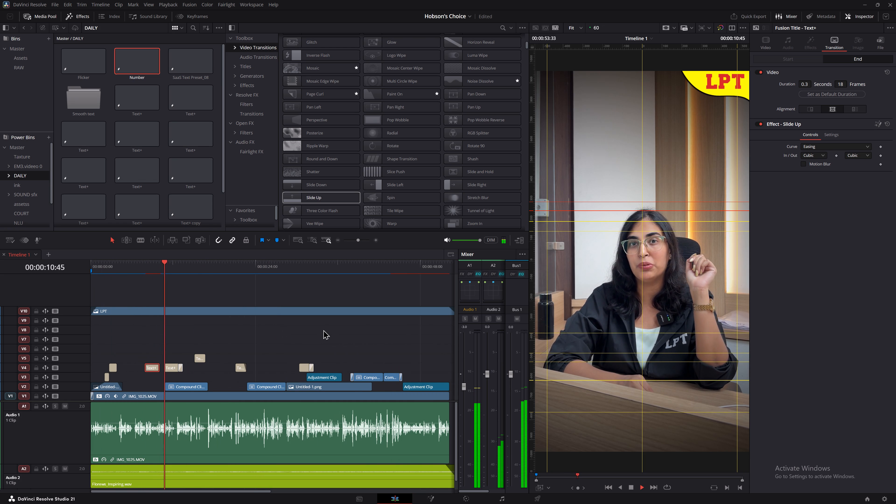
scroll(323, 330, "down", 2, "alt")
key("ctrl+s")
key("ctrl+s")
key("ctrl+s")
key("space")
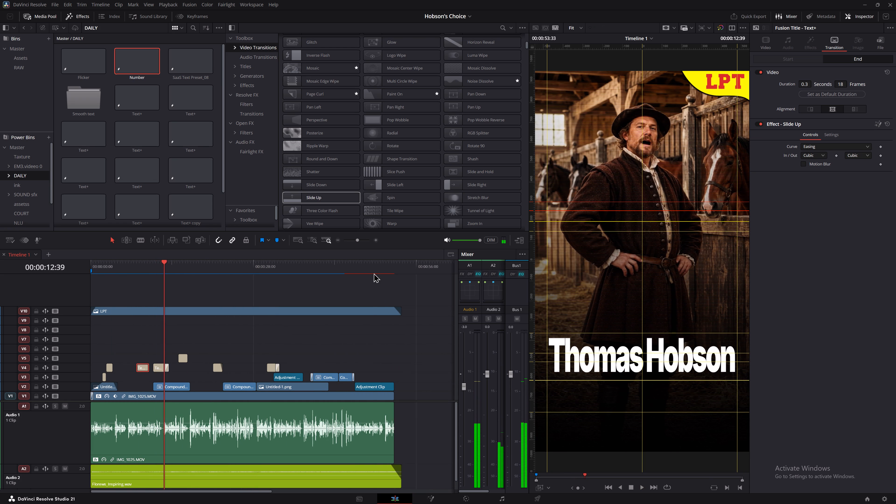
Play back the end of the reel, from the final adjustment clip through the LPT logo's fade-out.
left_click(374, 273)
key("space")
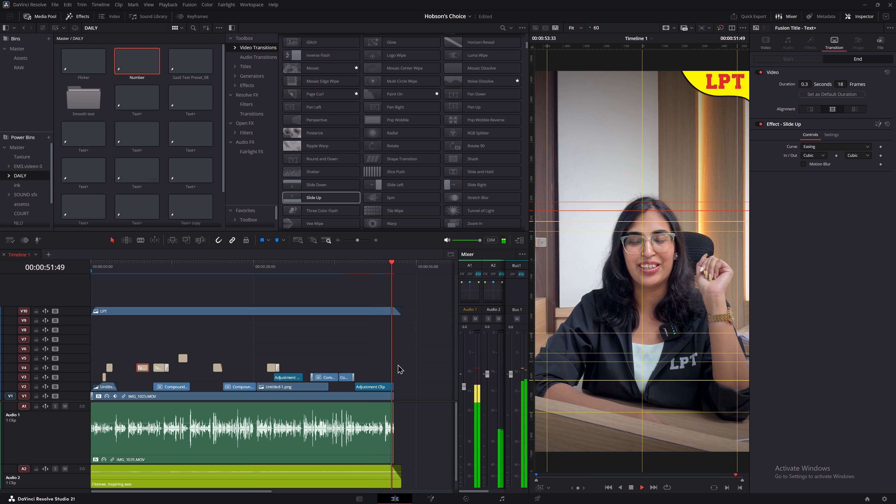
key("space")
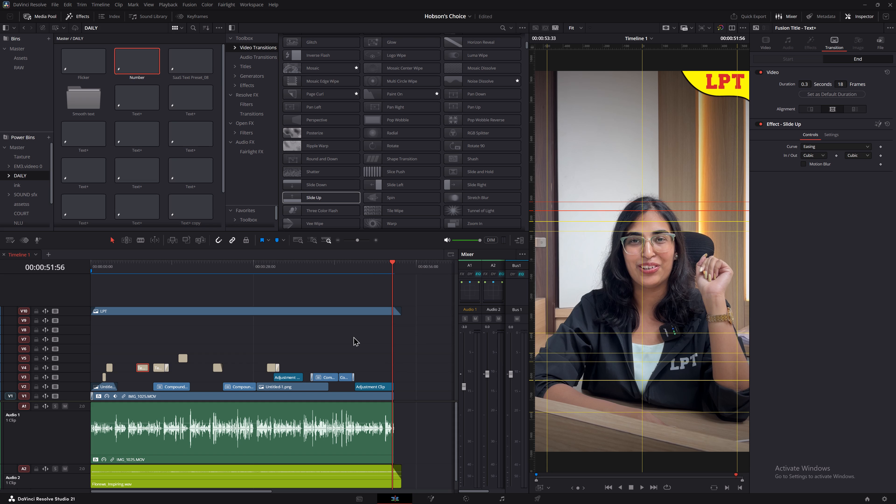
key("space")
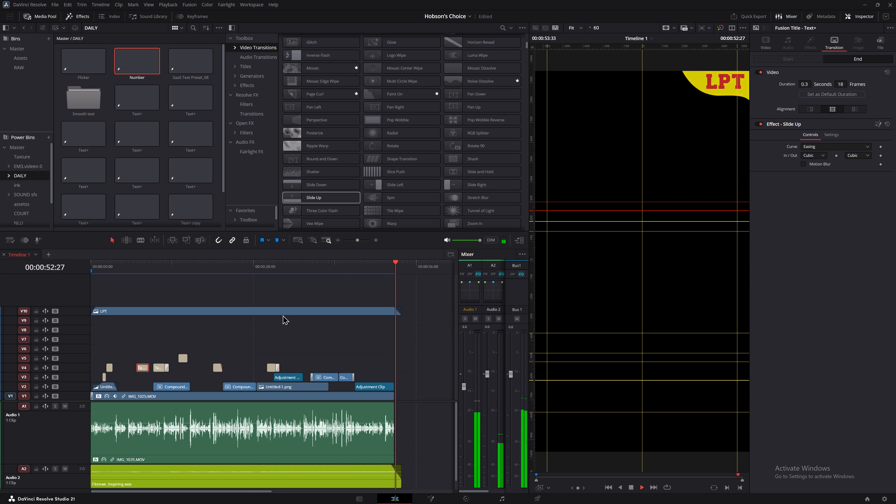
key("space")
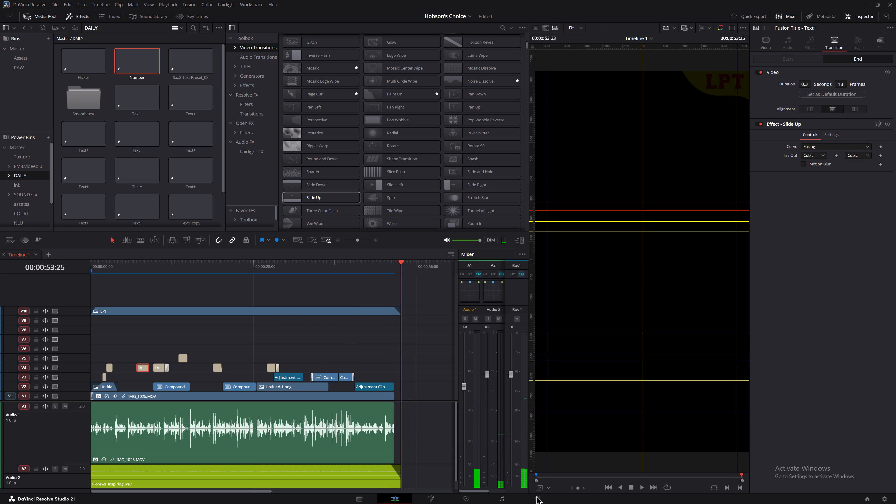
In the Deliver page's render settings, enable video export with MP4 format and H.264 codec.
left_click(539, 500)
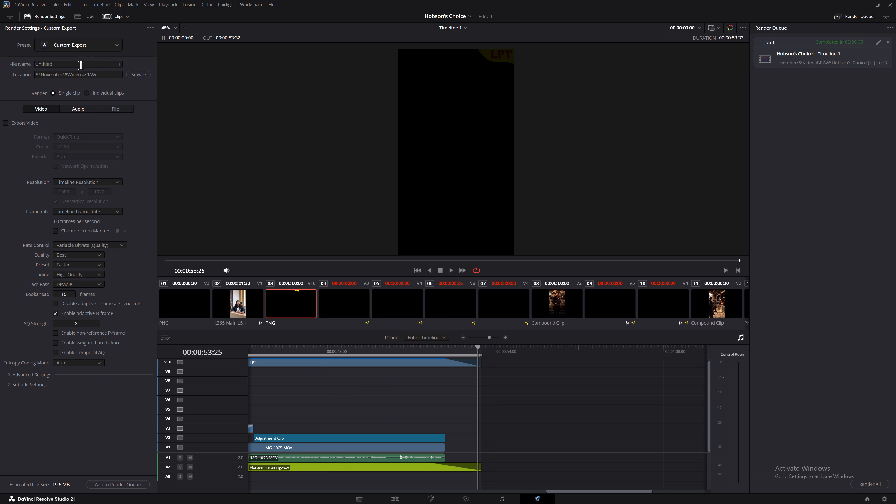
left_click(3, 128)
left_click(5, 124)
left_click(73, 112)
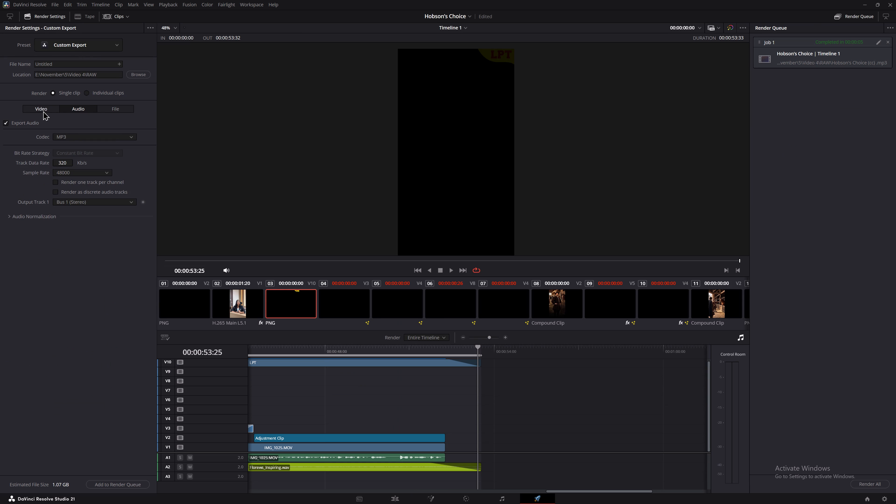
left_click(42, 107)
left_click(89, 136)
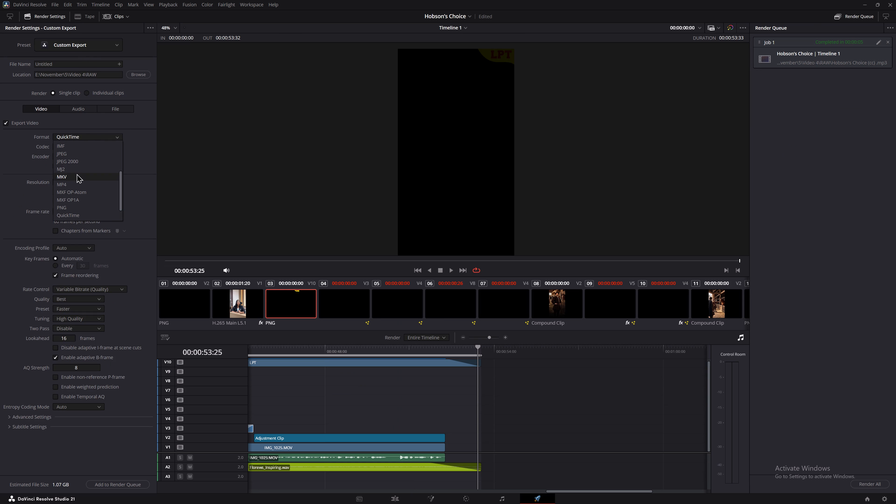
left_click_drag(76, 180, 74, 185)
left_click_drag(87, 150, 88, 174)
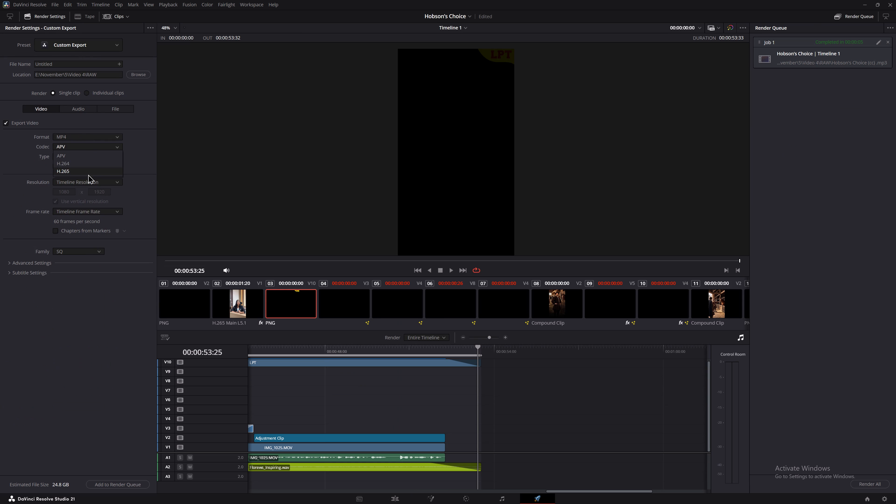
left_click_drag(88, 174, 88, 162)
Name the export file "Hobson's Choice (F)".
double_click(84, 64)
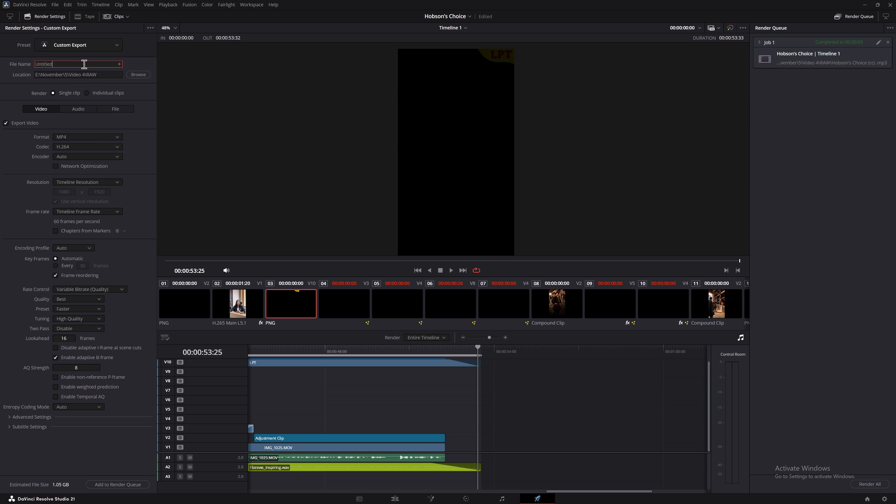
key("BackSpace")
type("Ho")
key("b")
type("son")
key("apostrophe")
type("s")
key("space")
type("Cho")
key("i")
type("ce")
key("space")
key("shift+parenleft")
key("shift+f")
type(")")
key("space")
Check the audio export settings and set the render location to the Video 4 folder, one level above RAW.
left_click(76, 112)
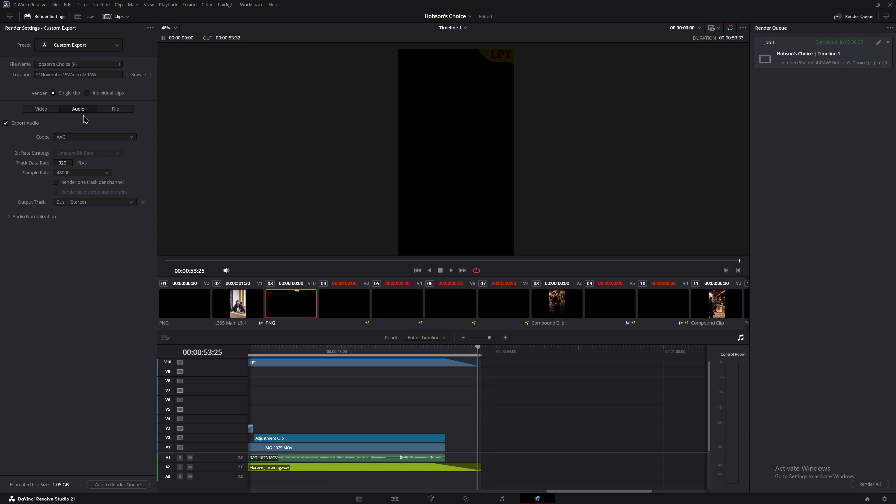
left_click(50, 112)
left_click(140, 77)
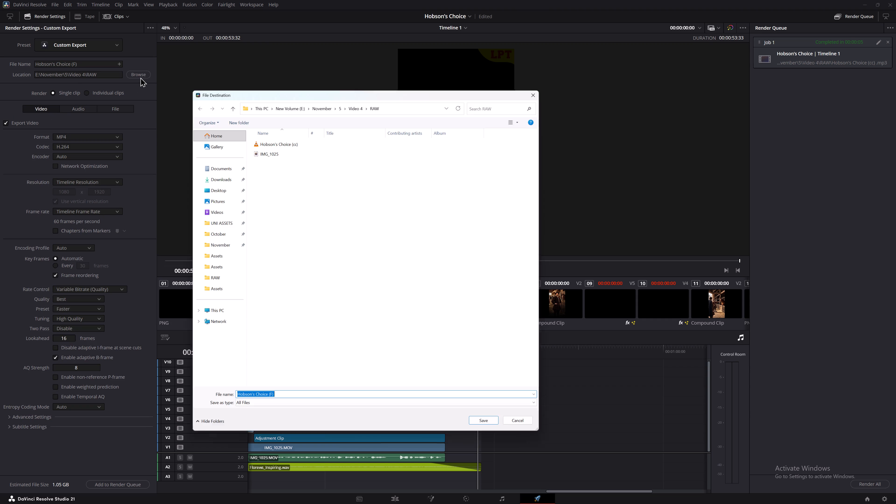
left_click(353, 102)
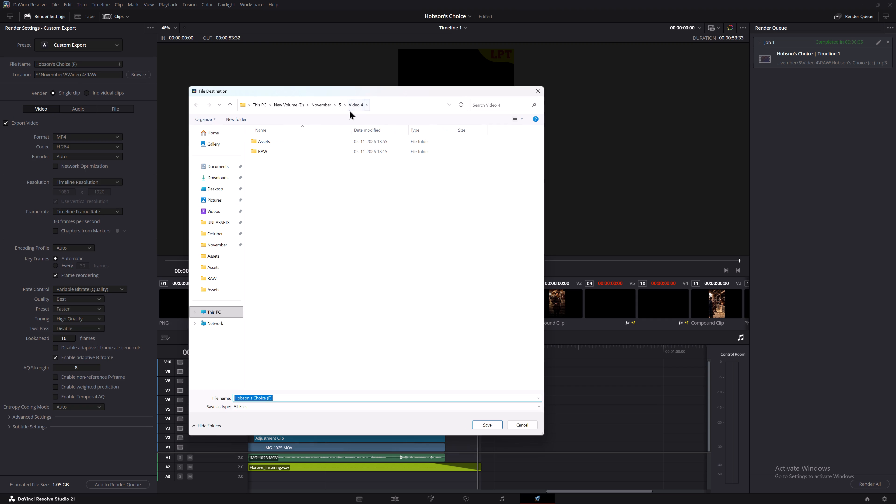
left_click(483, 425)
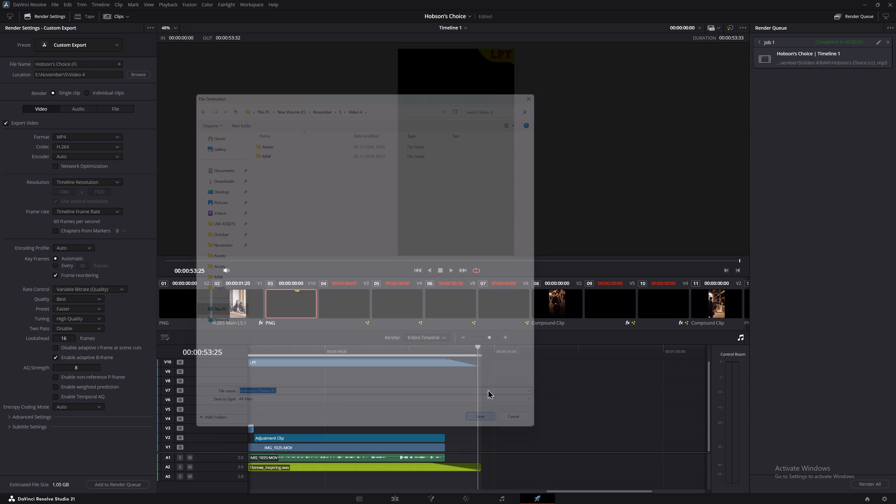
Reveal the finished Job 1 file in File Explorer and check the contents of its parent Video 4 folder.
right_click(827, 50)
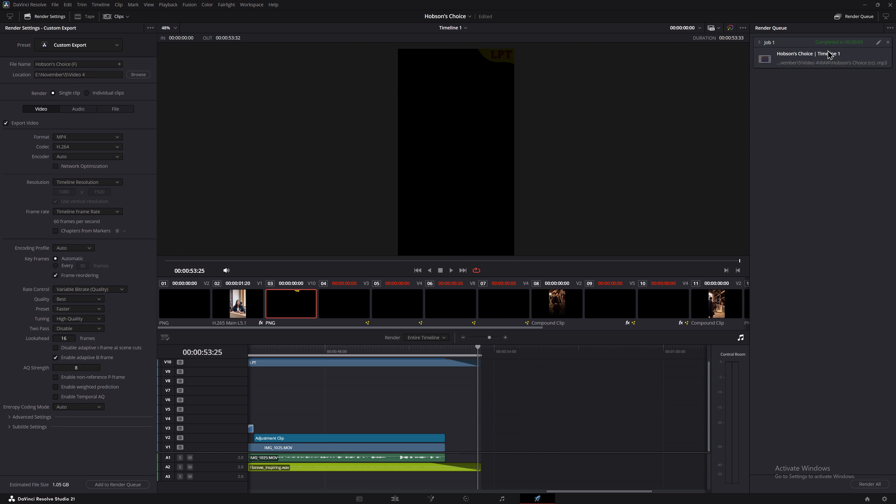
left_click(839, 59)
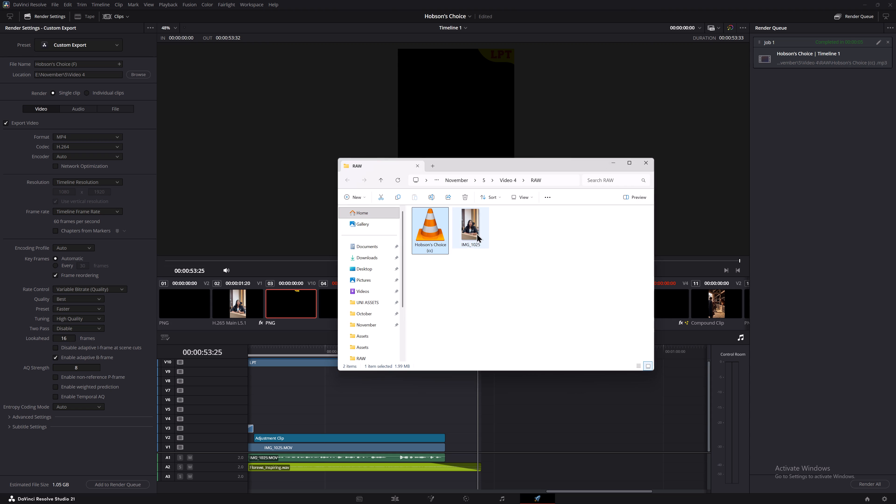
left_click(510, 182)
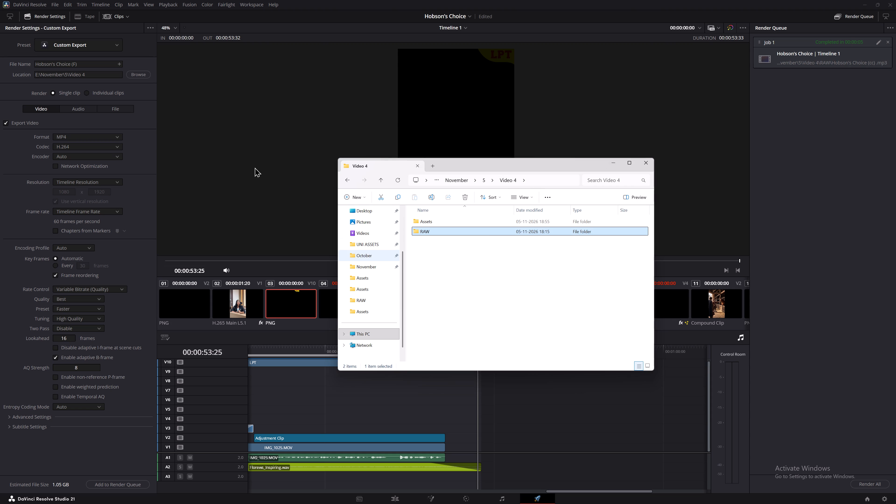
left_click(255, 167)
Add the MP4 export to the render queue as a new job and start rendering it.
left_click(125, 484)
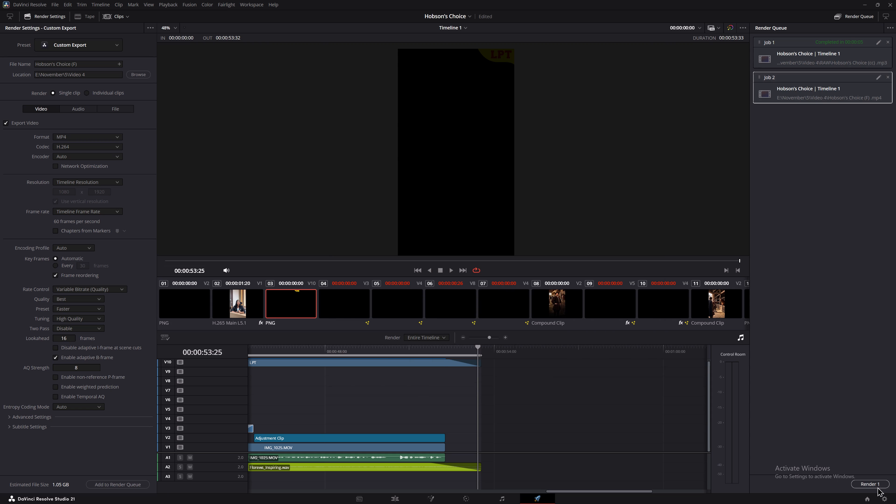
left_click(878, 486)
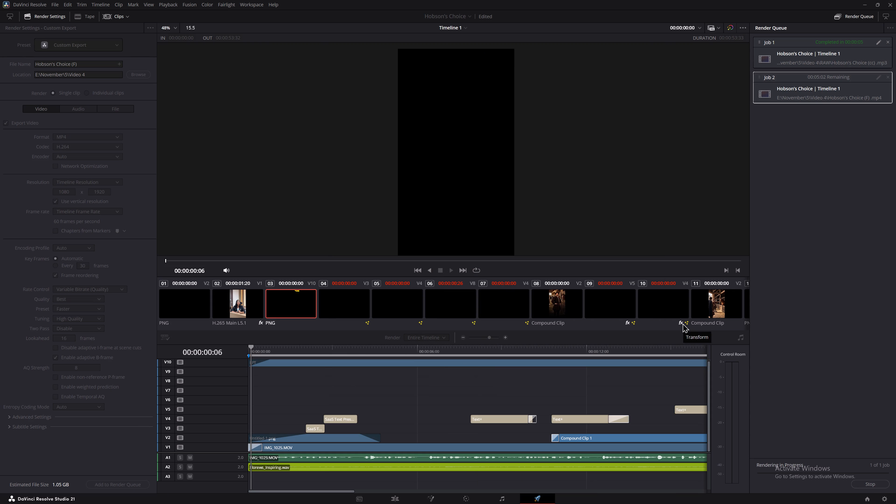
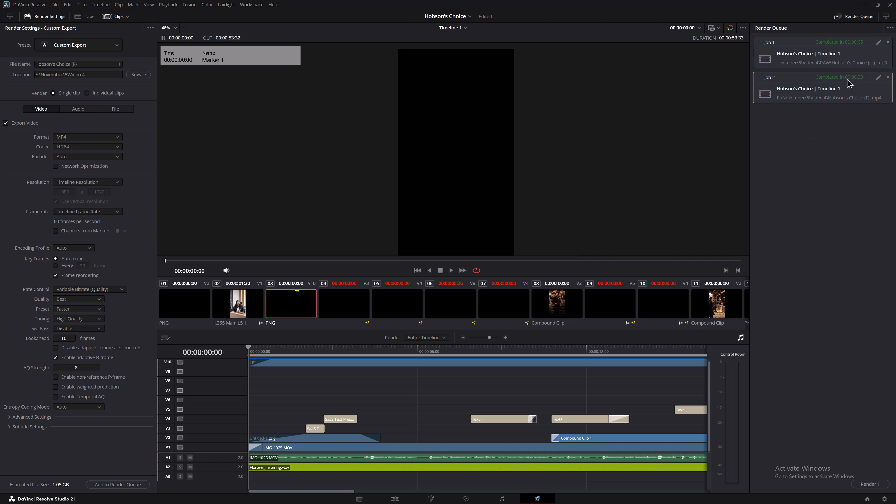
Reveal the rendered Job 2 file, Hobson's Choice (F), in its folder in File Explorer.
right_click(841, 81)
left_click(850, 91)
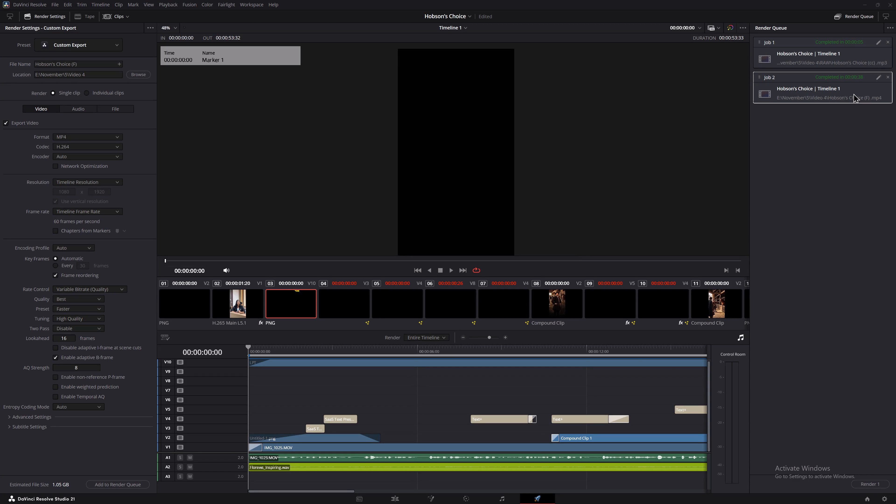
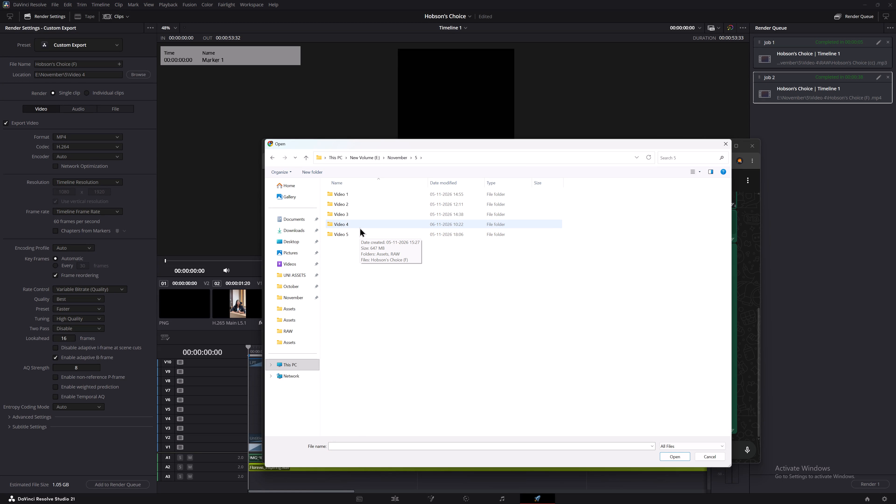
In Chrome's file selection dialog, choose the Hobson's Choice (F) MP4 from the Video 4 folder.
double_click(360, 227)
left_click(379, 214)
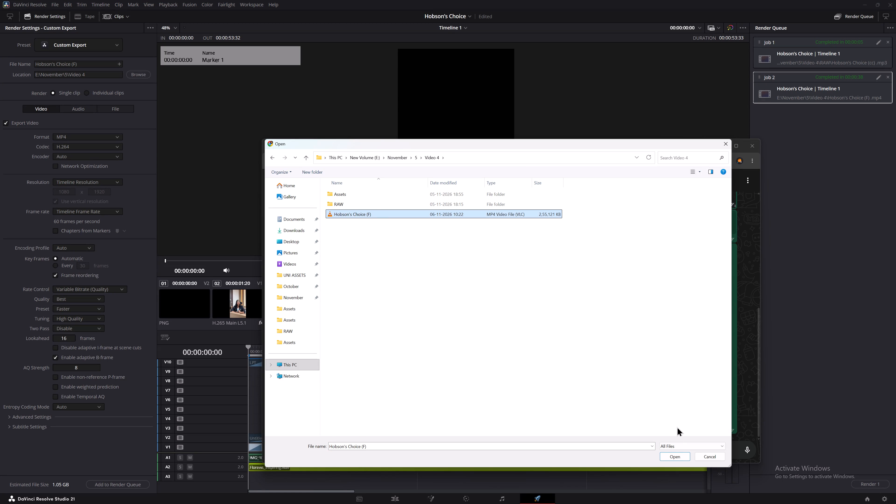